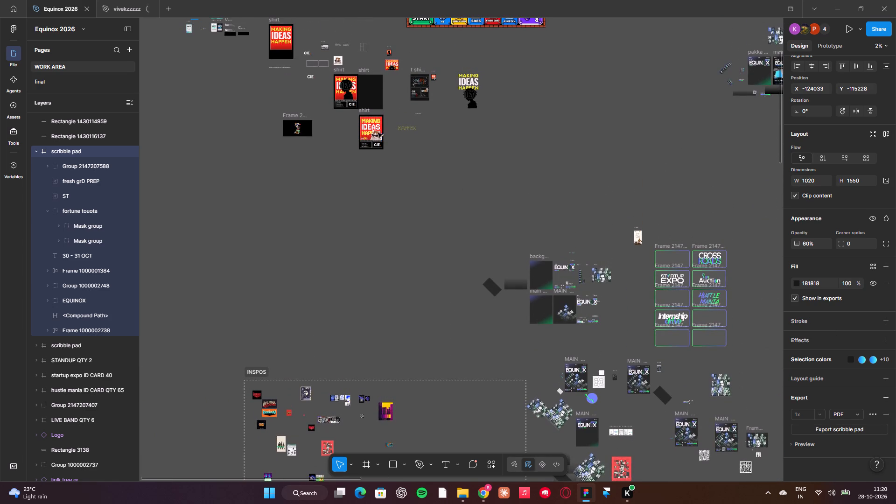
scroll(377, 133, "up", 4)
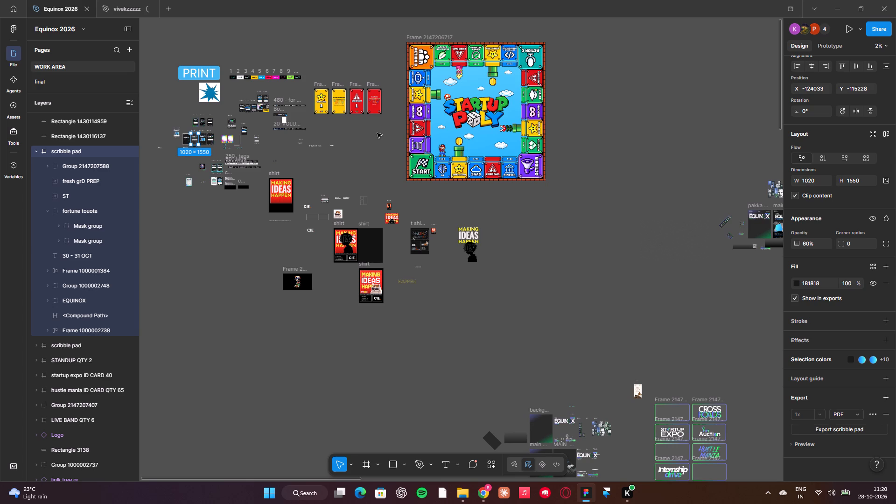
scroll(377, 133, "up", 1)
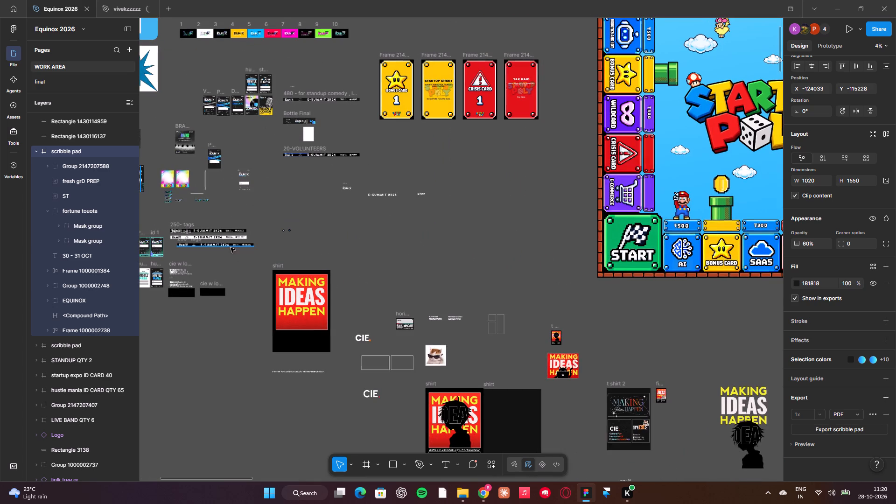
scroll(222, 233, "up", 1)
scroll(222, 233, "right", 1)
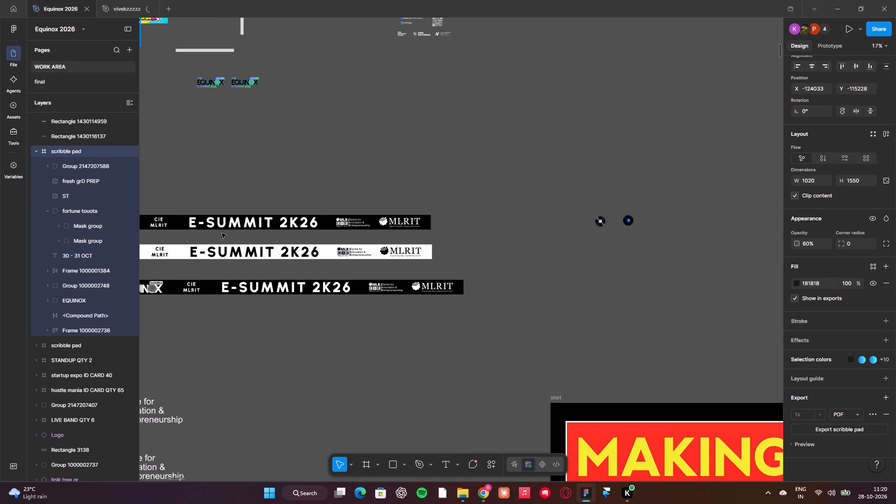
left_click(346, 249)
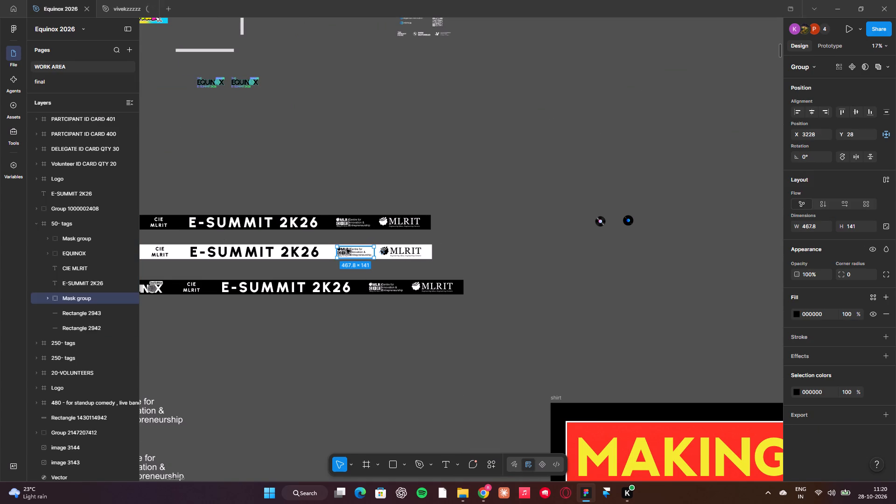
scroll(423, 254, "right", 3)
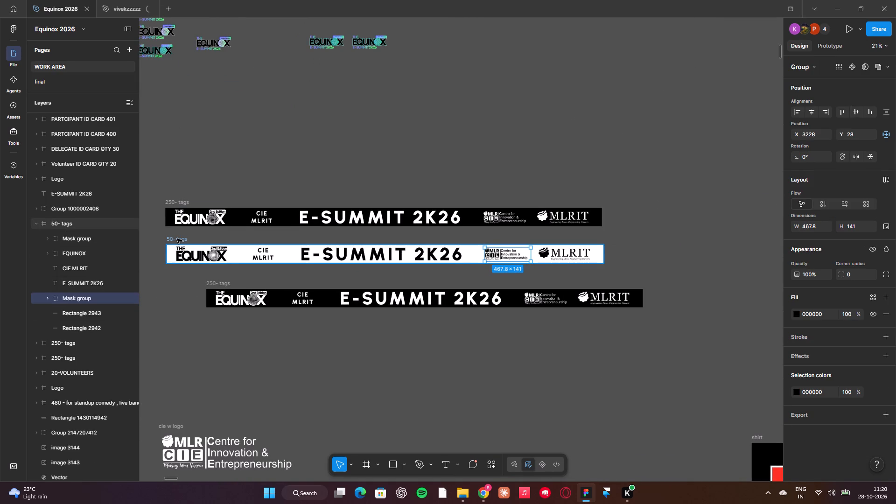
Copy the width value of the white "50- tags" frame and start a text note on the empty canvas below the strips.
left_click(177, 238)
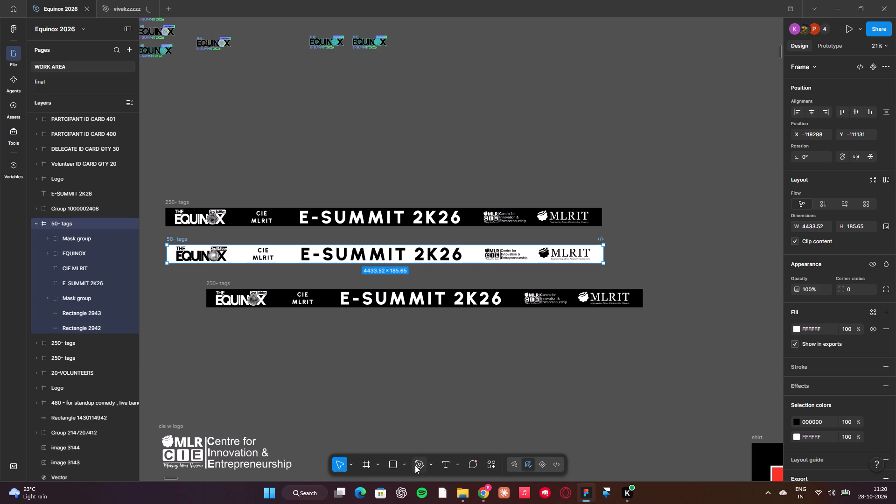
left_click(447, 463)
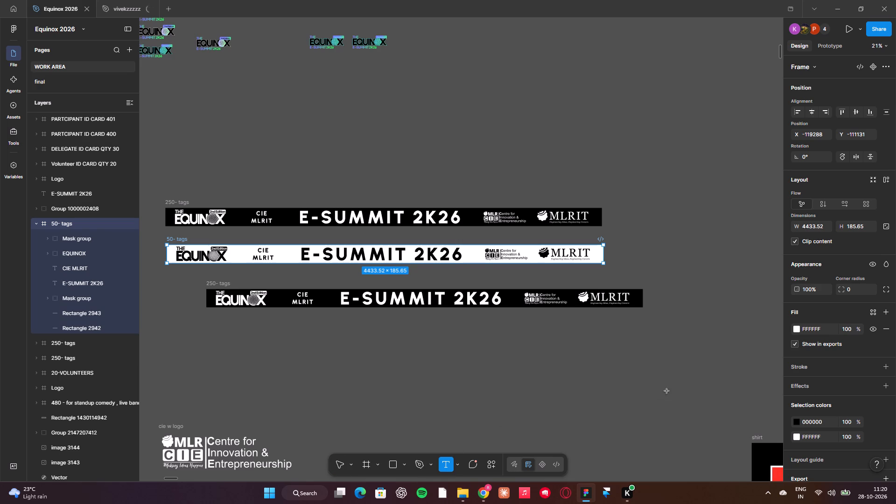
left_click(817, 226)
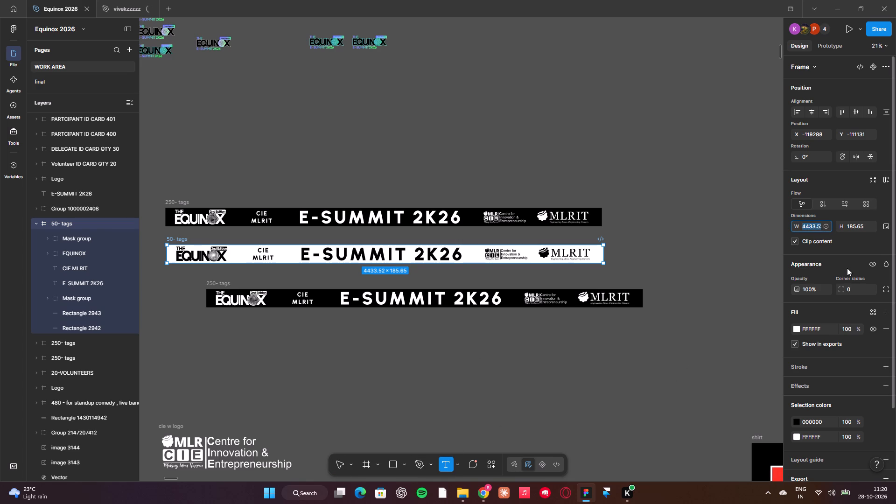
key("ctrl+c")
left_click(646, 333)
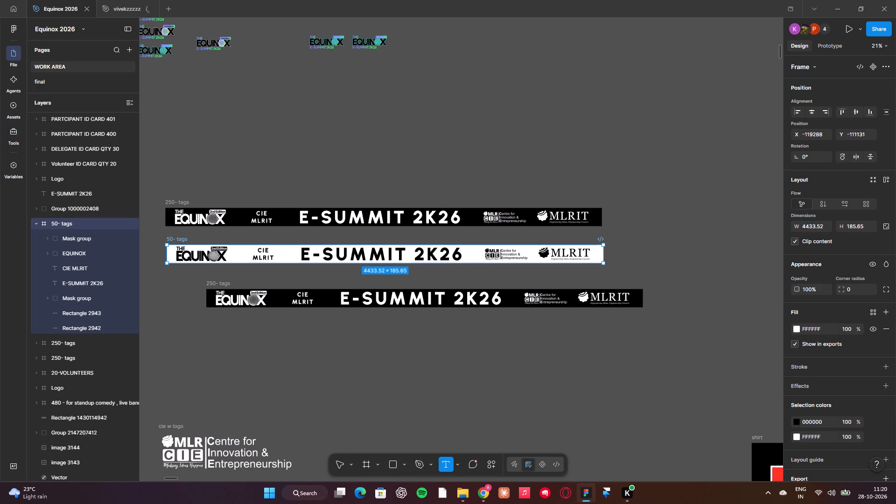
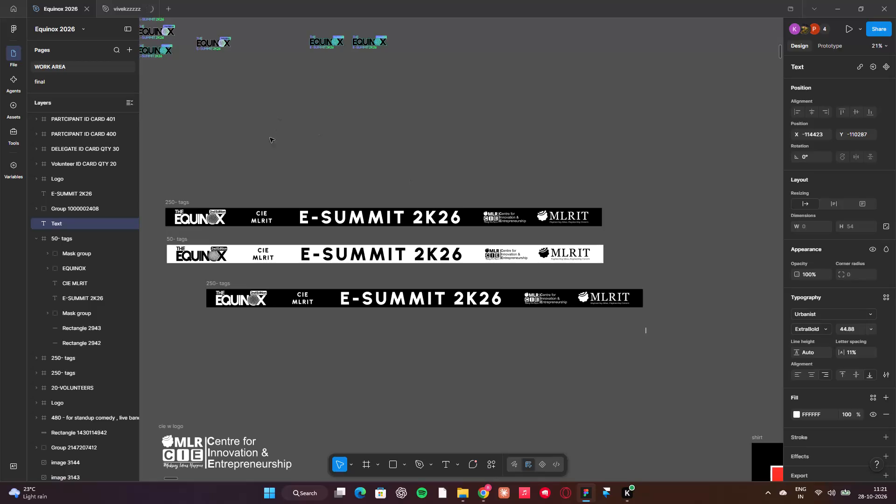
Duplicate the white 50- tags strip and place the copy on the empty canvas beside the original strips.
left_click(178, 238)
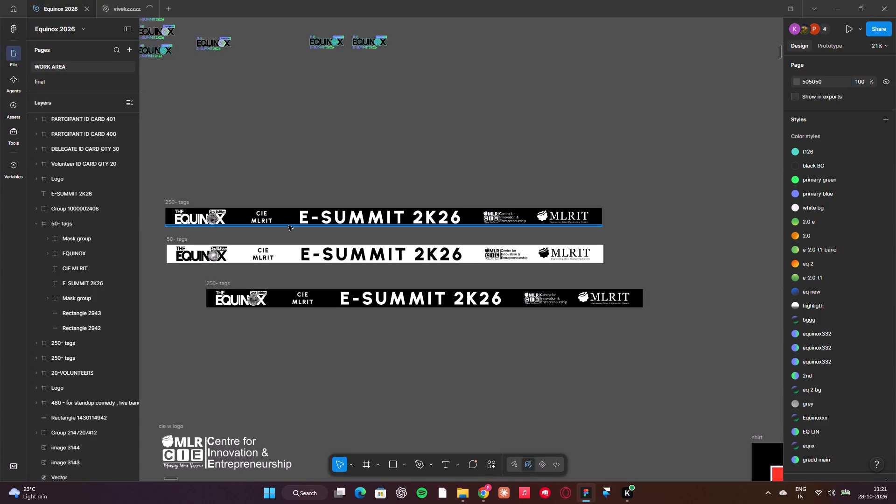
left_click(182, 236)
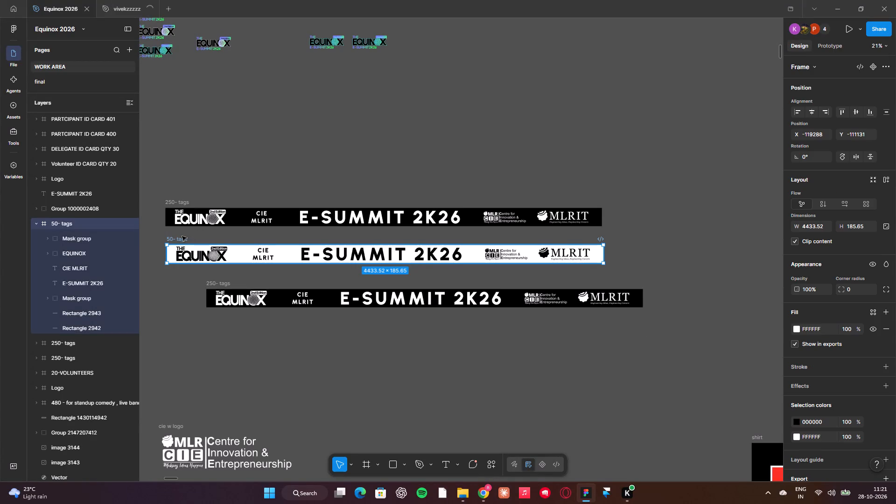
key("ctrl+d")
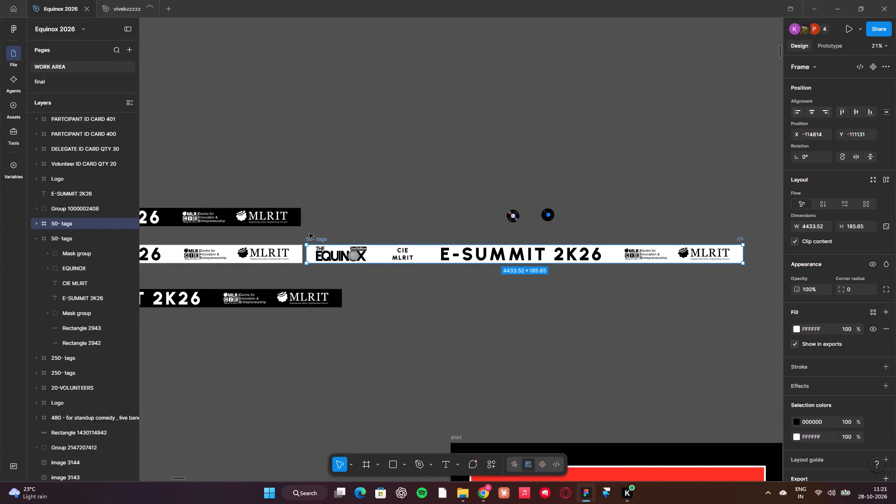
left_click_drag(311, 237, 427, 289)
Draw a 4434 × 186 frame covering the whole duplicated 50- tags strip.
scroll(427, 289, "left", 1)
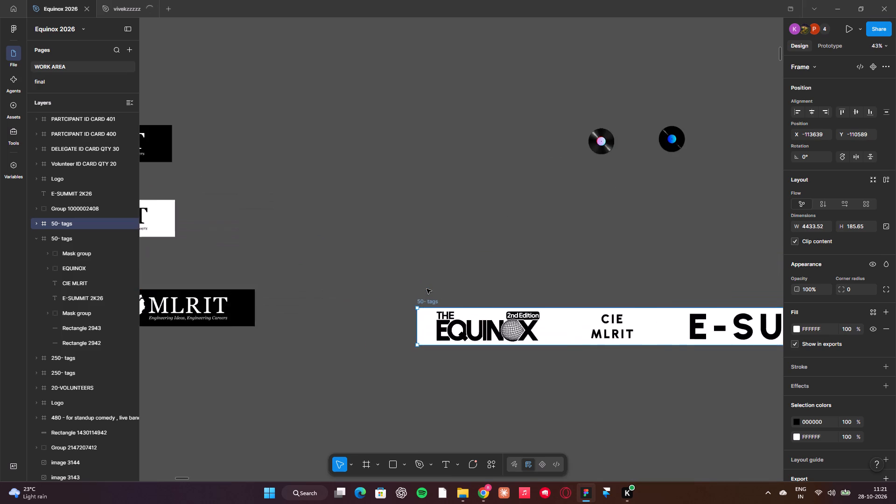
scroll(427, 289, "left", 4)
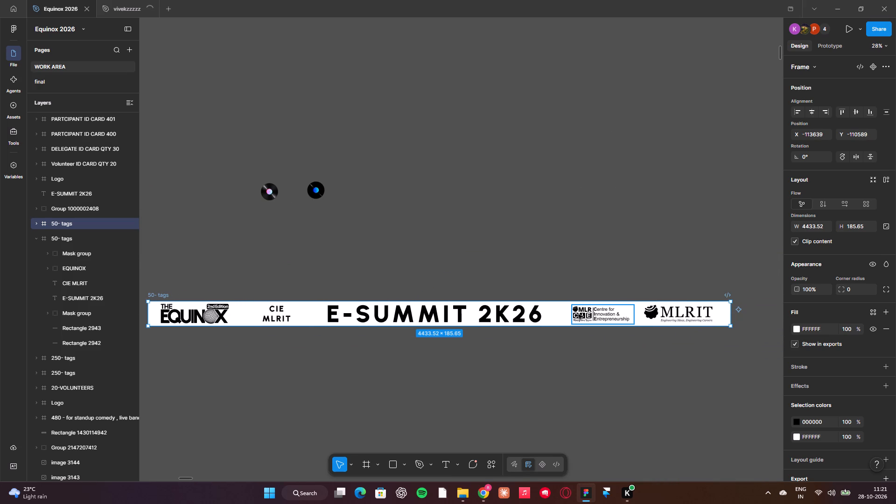
left_click(603, 317)
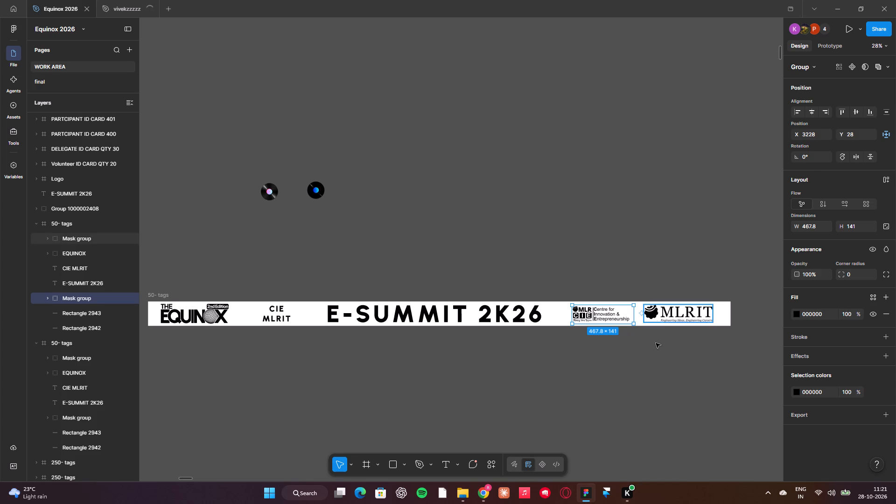
left_click(653, 349)
scroll(653, 349, "right", 4)
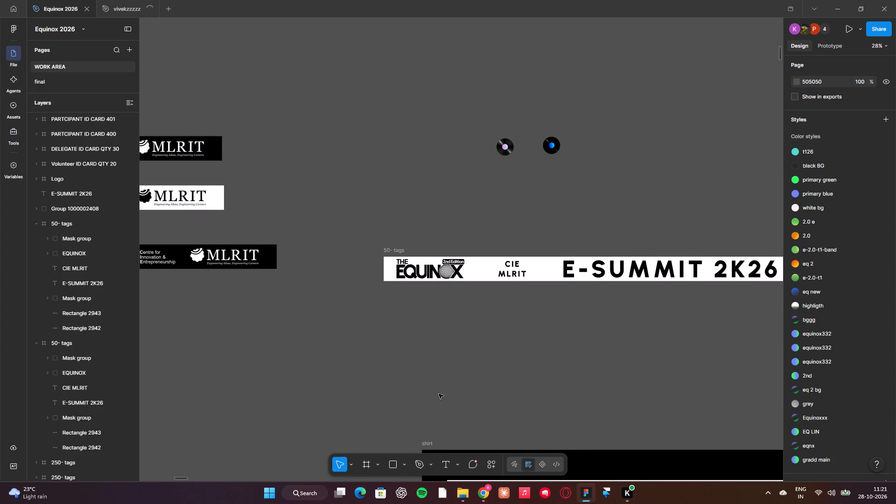
left_click(367, 469)
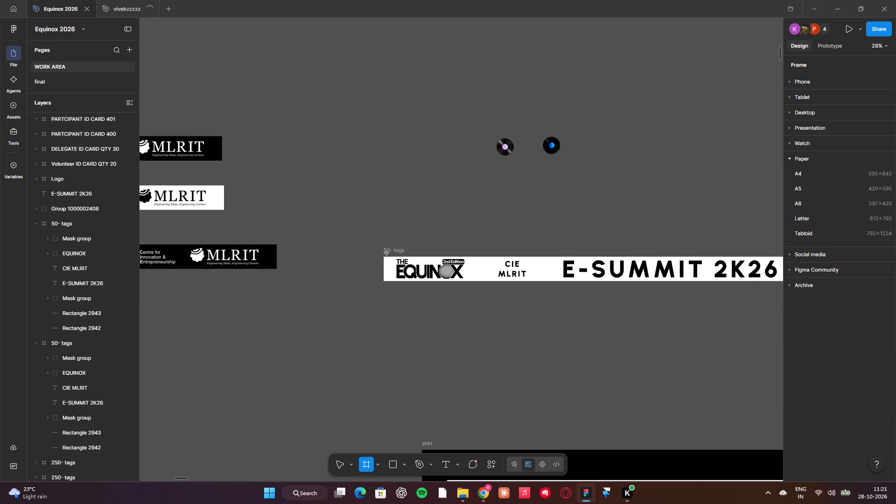
left_click_drag(383, 256, 677, 285)
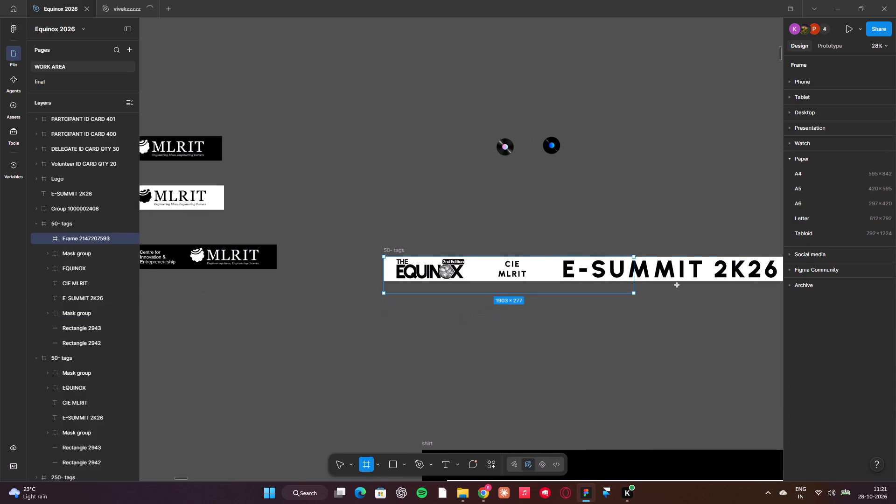
left_click_drag(677, 285, 749, 282)
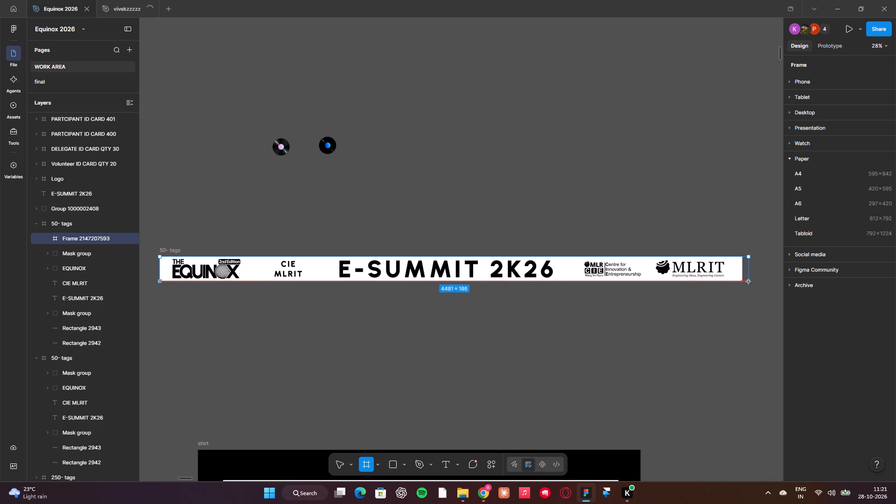
left_click_drag(749, 282, 742, 281)
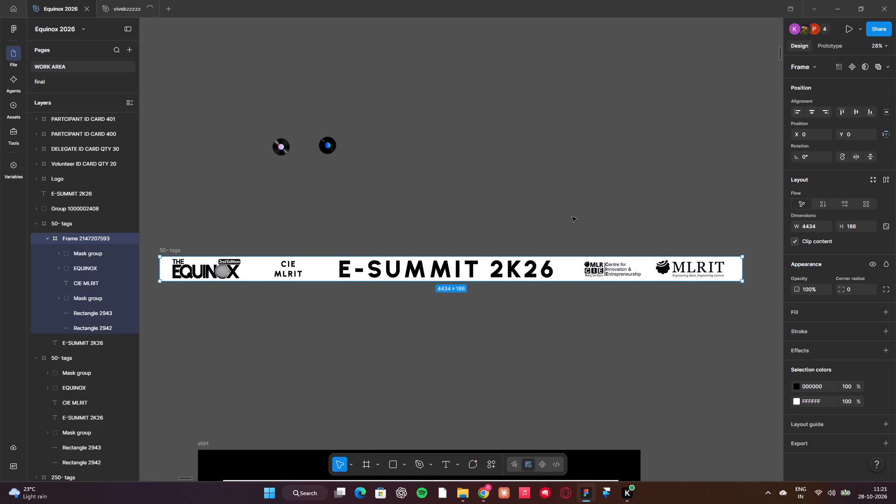
Move the new frame with its enclosed elements out of the duplicated strip to just below it.
scroll(268, 244, "right", 3)
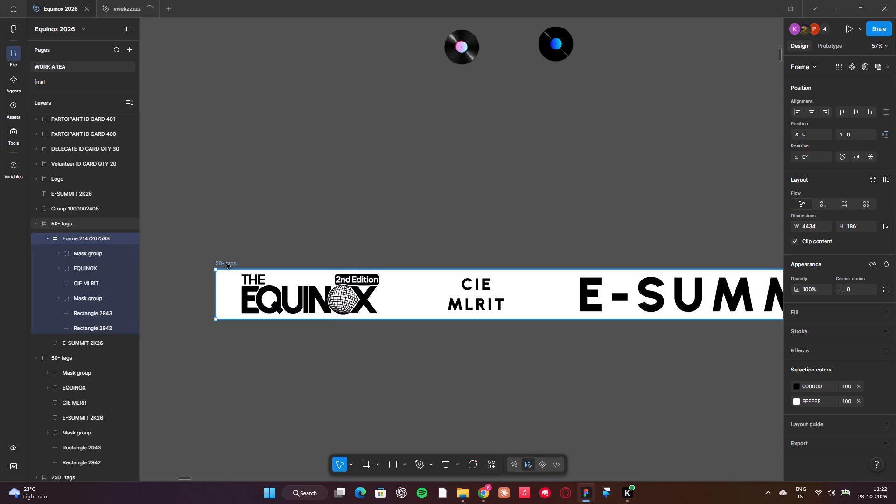
left_click_drag(227, 282, 232, 368)
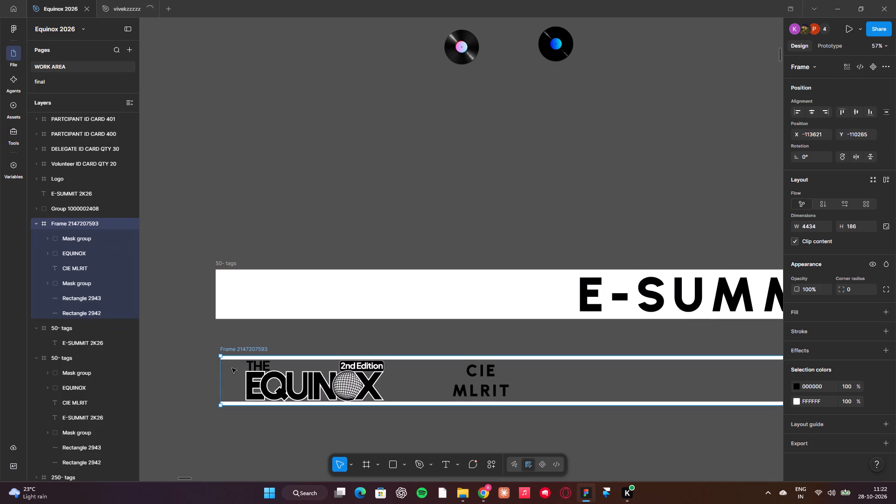
Move the EQUINOX logo from the new frame back into the duplicated white strip, ahead of the E-SUMMIT 2K26 text.
scroll(232, 368, "left", 8)
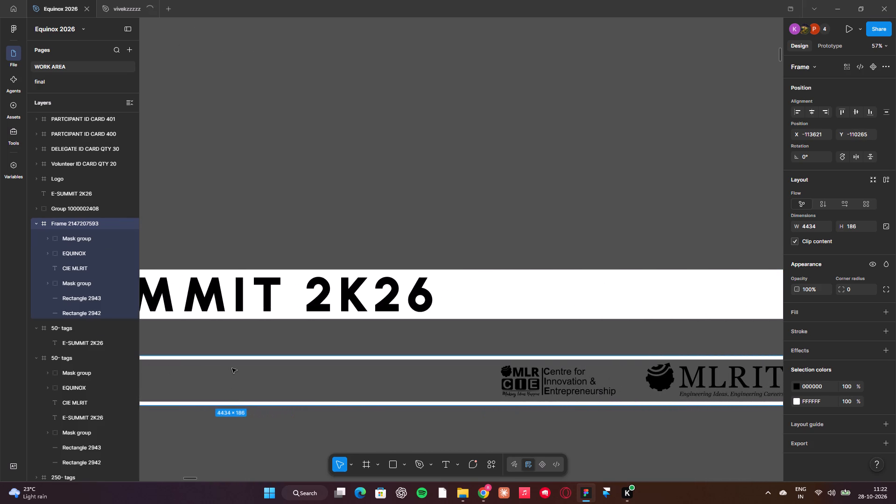
scroll(232, 368, "right", 2)
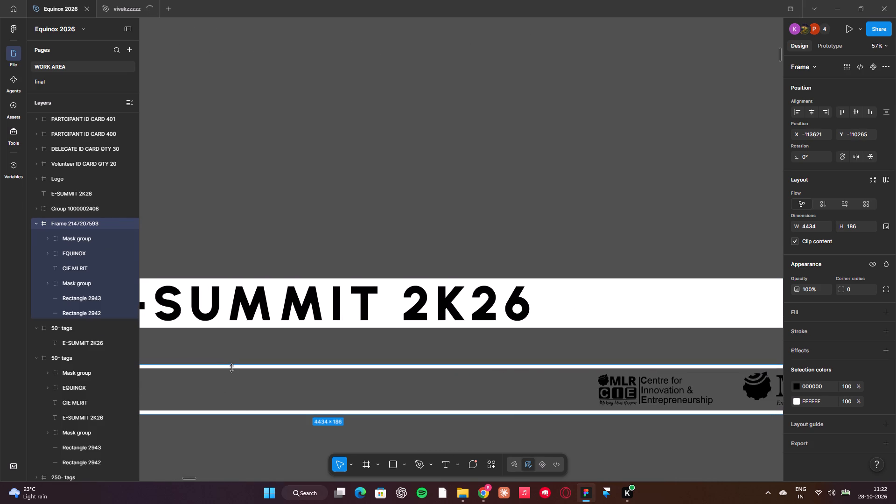
scroll(232, 368, "right", 3)
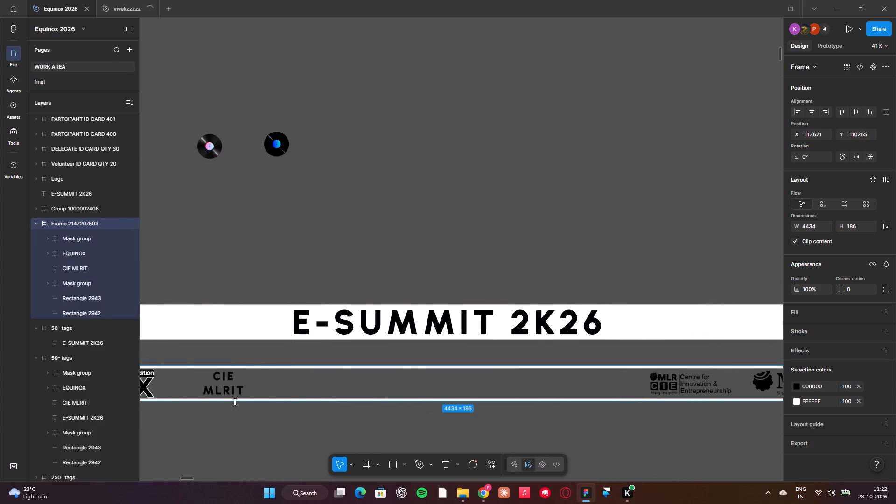
scroll(235, 402, "right", 3)
left_click(339, 384)
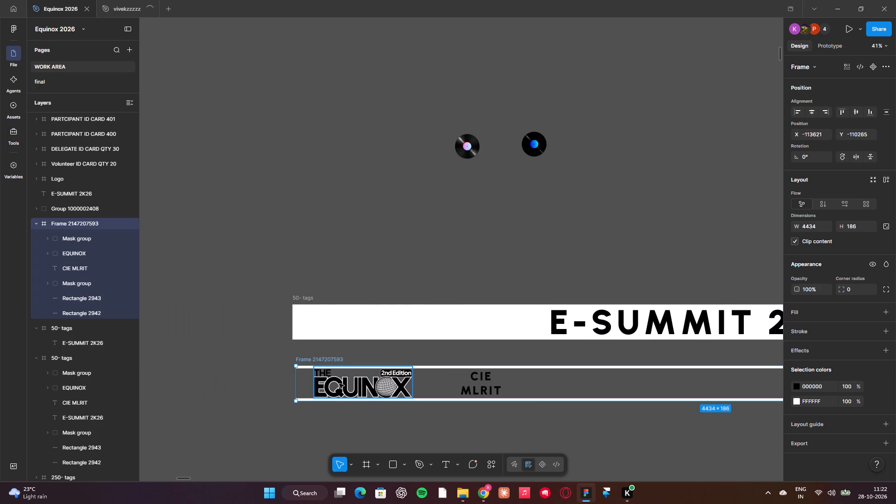
right_click_drag(339, 384, 345, 448)
left_click(345, 448)
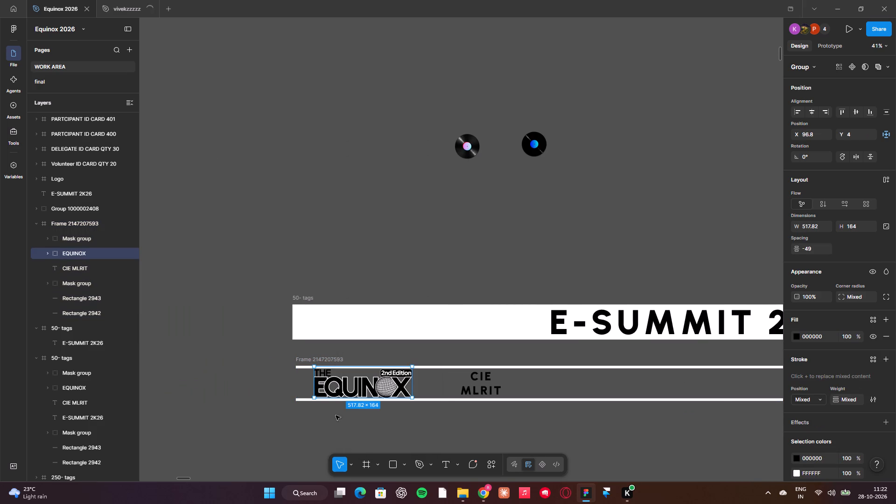
left_click_drag(342, 389, 344, 328)
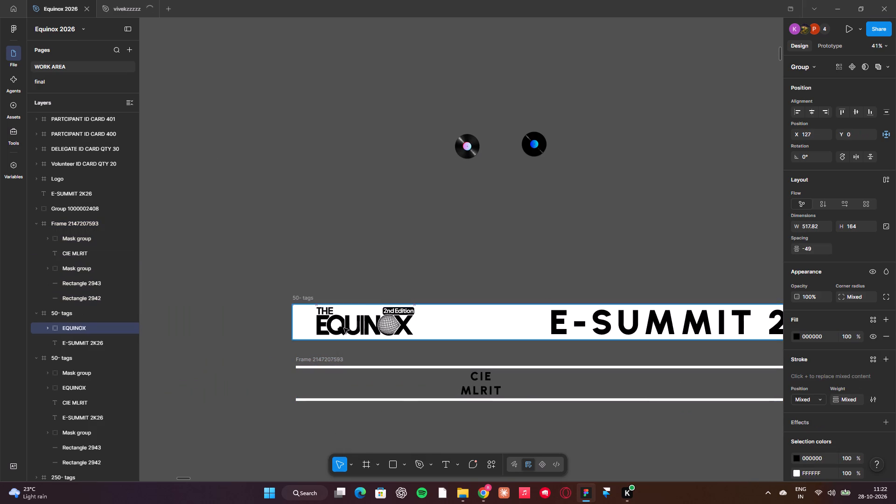
left_click_drag(344, 328, 344, 327)
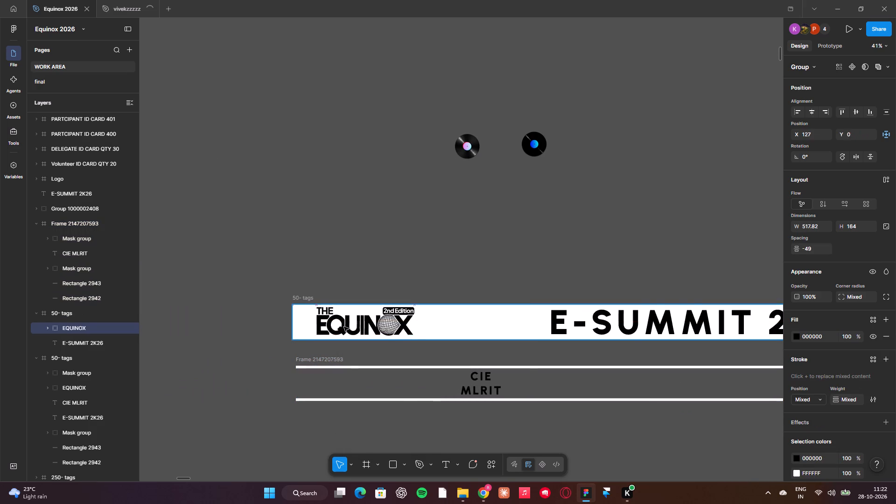
left_click_drag(344, 327, 344, 328)
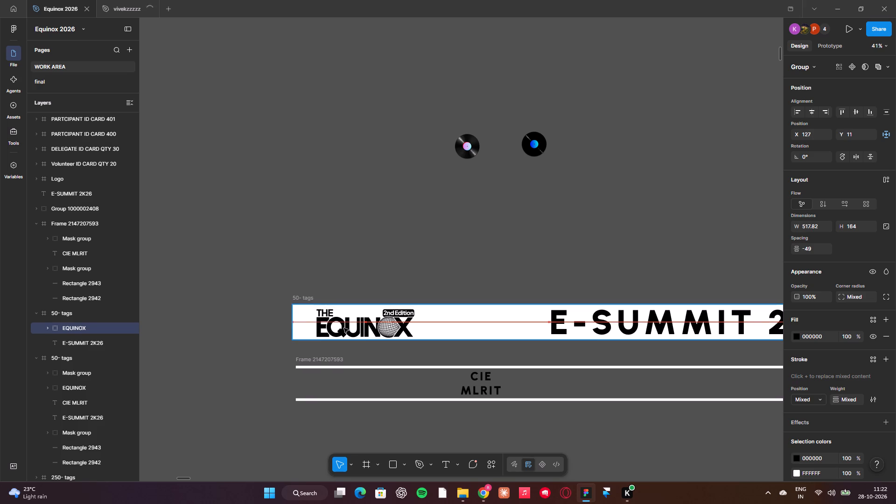
left_click_drag(344, 328, 343, 328)
Move the CIE MLRIT text from the new frame into the white strip, between the EQUINOX logo and E-SUMMIT 2K26.
left_click_drag(475, 387, 476, 324)
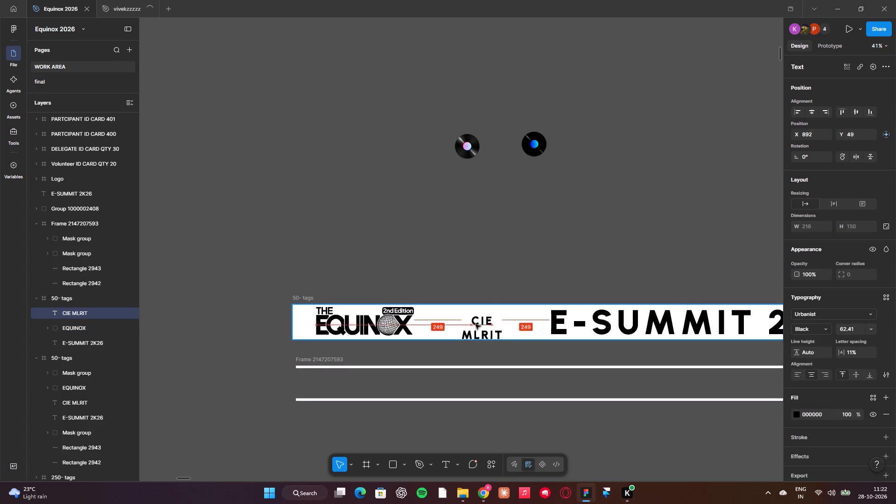
left_click_drag(476, 324, 472, 327)
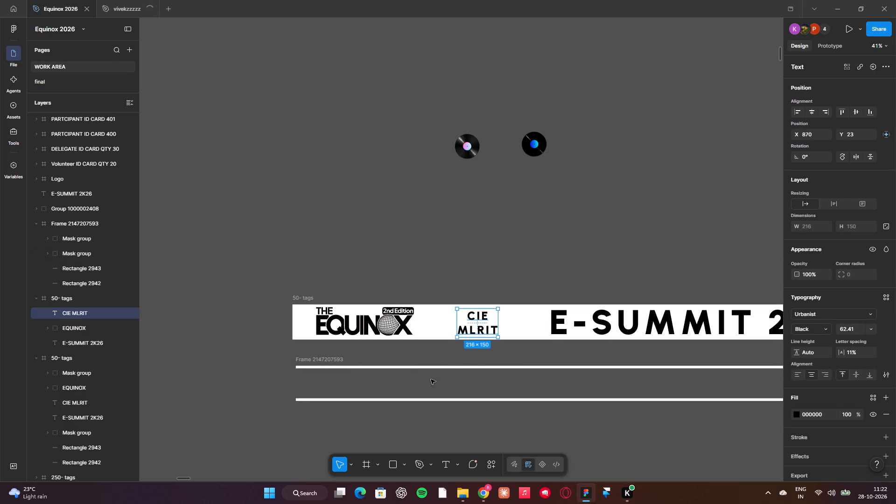
Change the black selection colour of the new frame's remaining contents to white, FFFFFF.
left_click(304, 360)
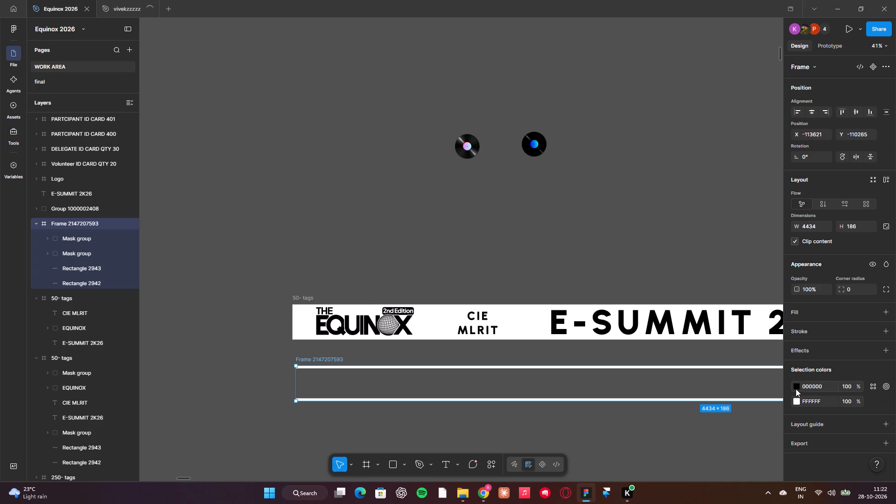
scroll(793, 294, "down", 2)
left_click(797, 388)
left_click_drag(735, 346, 727, 344)
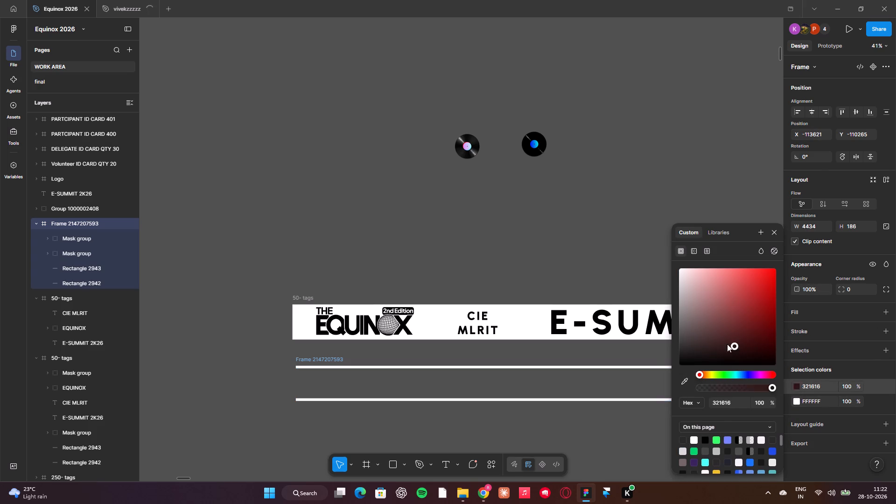
left_click_drag(727, 344, 605, 195)
left_click(541, 448)
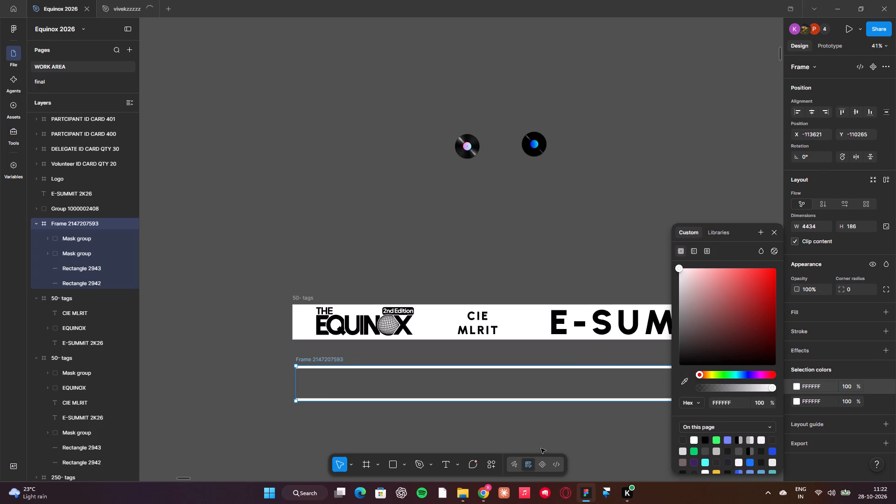
left_click(319, 357)
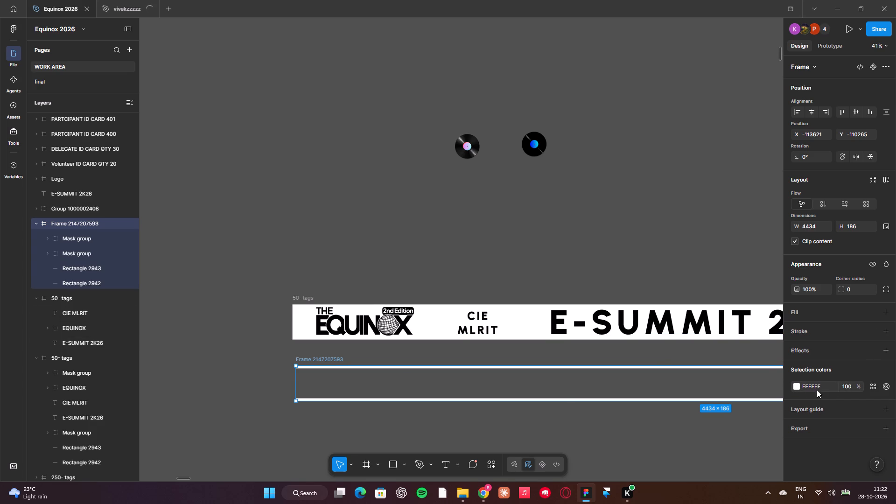
Move the white CIE logo and the MLRIT logo out of the new frame onto the empty canvas above the duplicated strip.
scroll(510, 384, "left", 2)
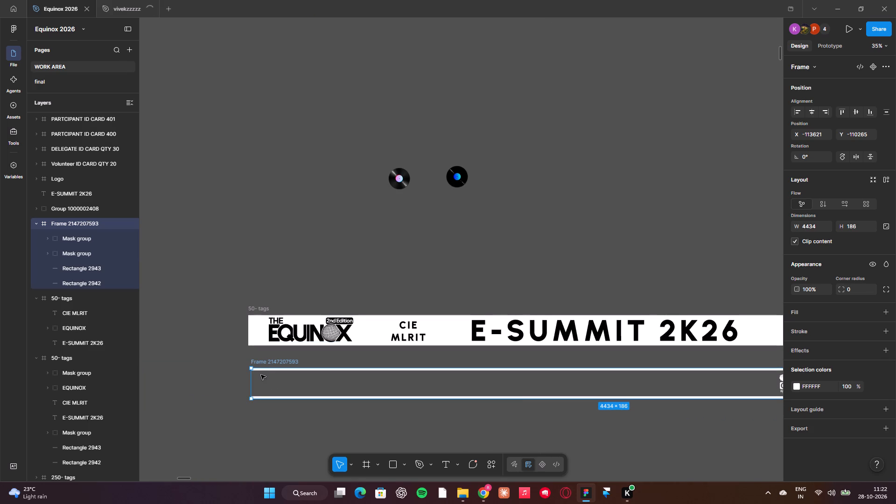
double_click(91, 247)
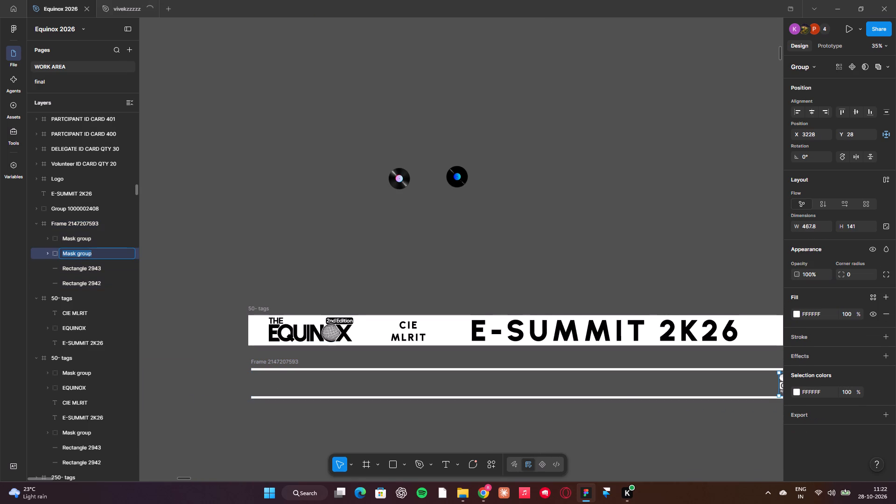
scroll(350, 366, "left", 1)
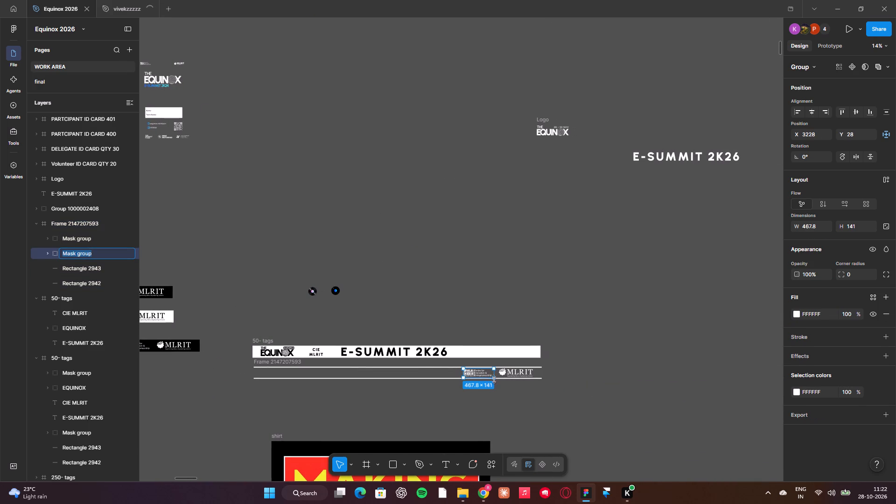
left_click(476, 374)
left_click_drag(476, 374, 477, 345)
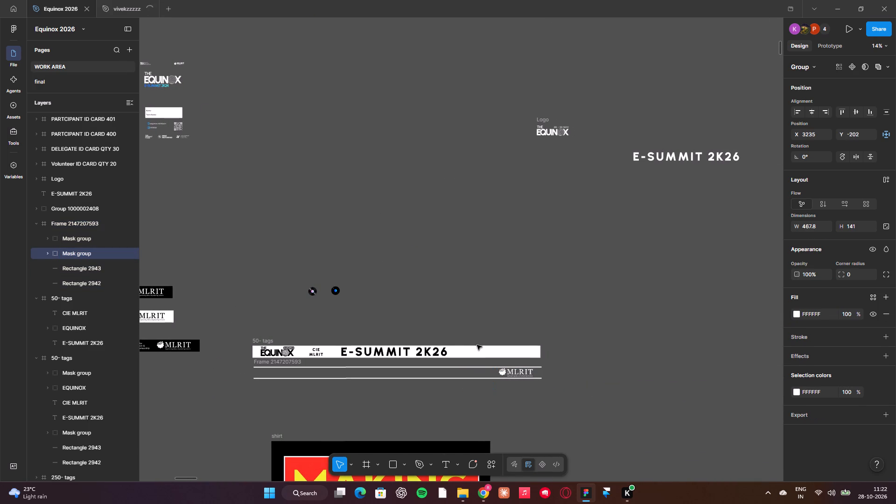
left_click_drag(477, 345, 514, 329)
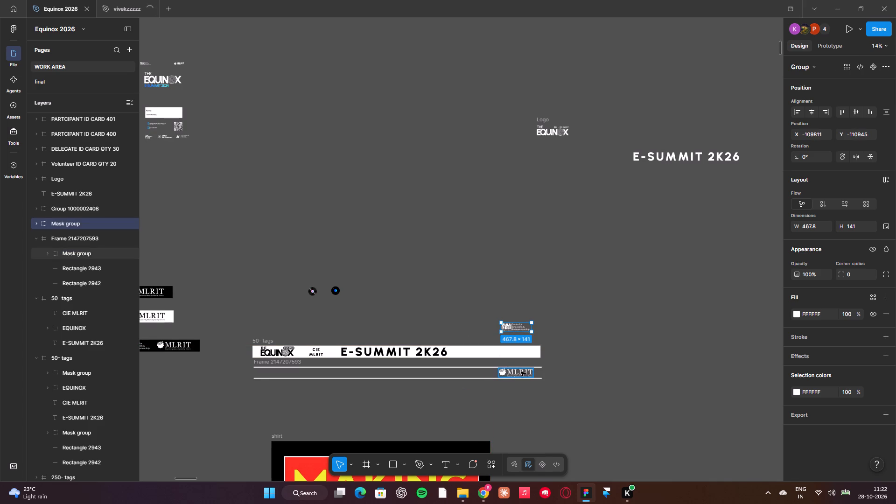
left_click_drag(521, 371, 537, 312)
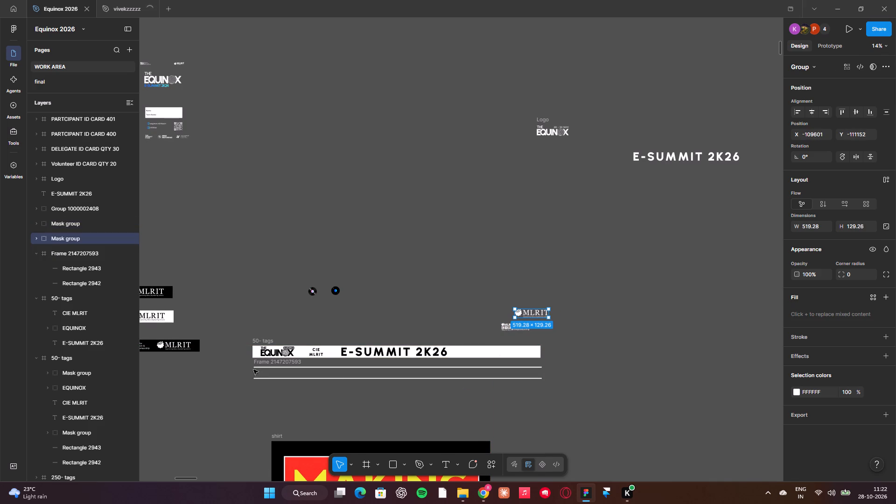
Move the frame holding the two white lines farther down, away from the duplicated 50- tags strip.
left_click_drag(260, 363, 270, 408)
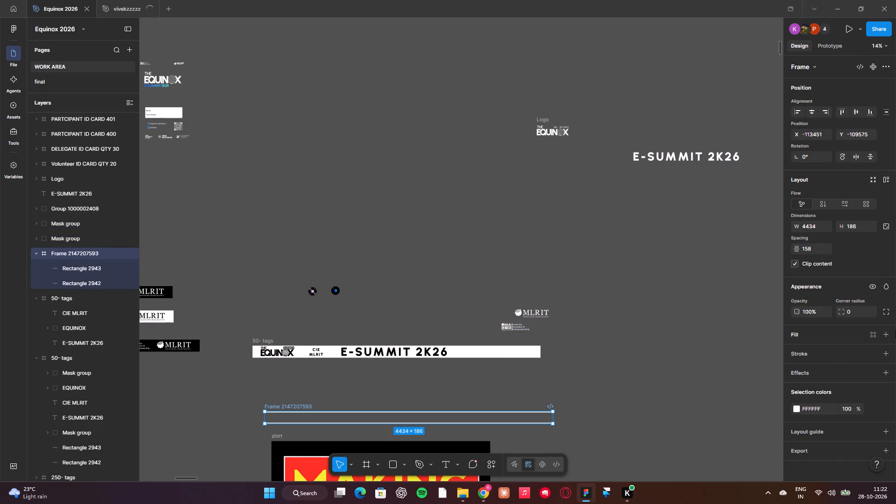
Add a white FFFFFF fill to the frame holding the two white lines.
left_click(883, 336)
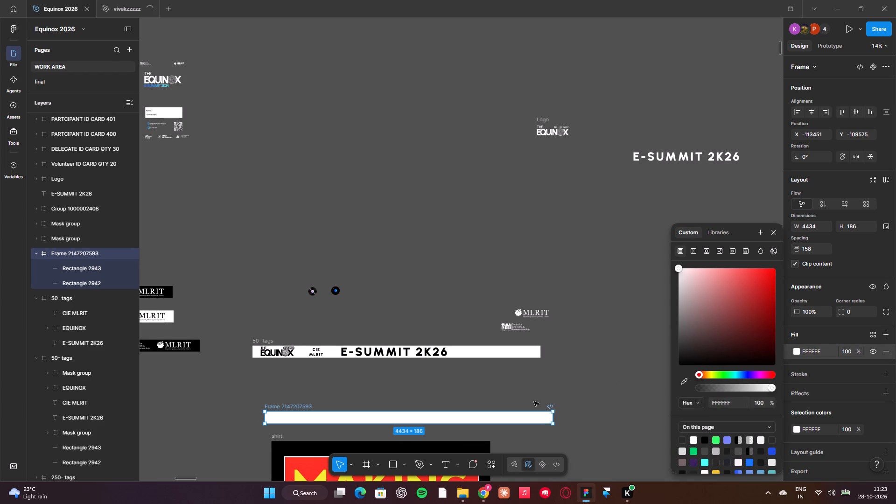
left_click(528, 389)
Copy the EQUINOX logo, CIE MLRIT, E-SUMMIT 2K26, CIE logo and MLRIT logo from the original white 50- tags strip into the newly filled frame.
scroll(528, 389, "right", 3)
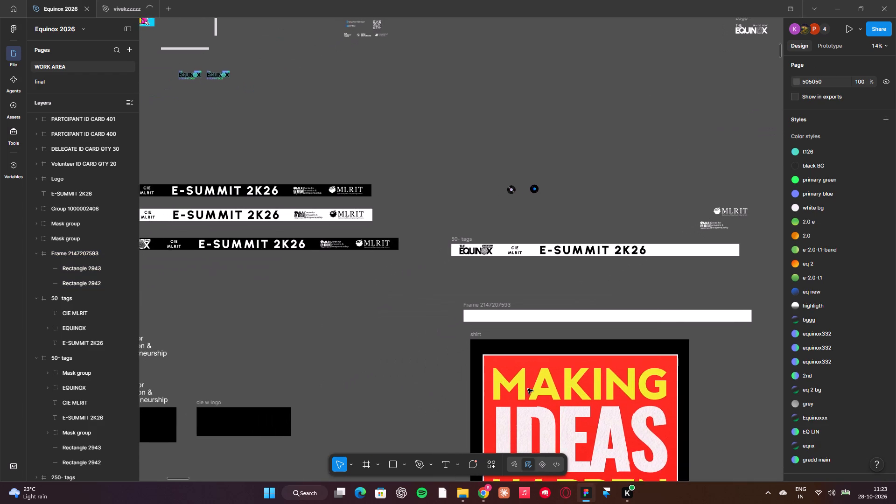
scroll(311, 302, "right", 2)
left_click(487, 214)
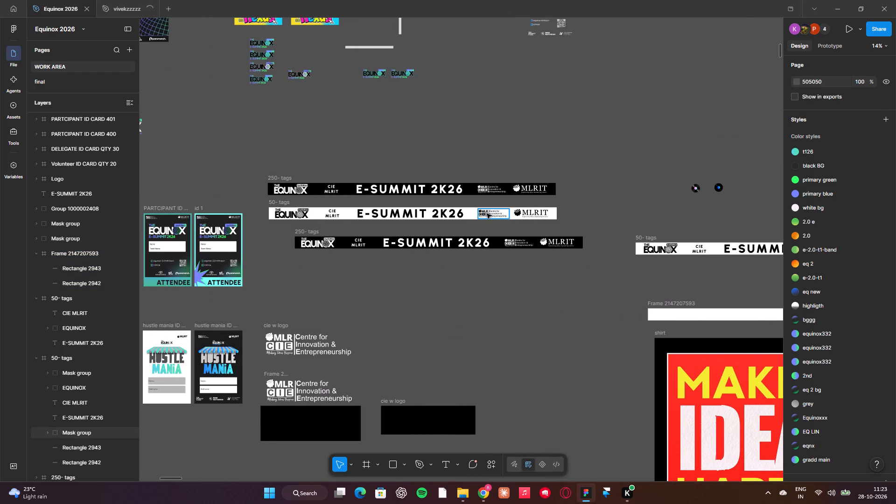
left_click(296, 215)
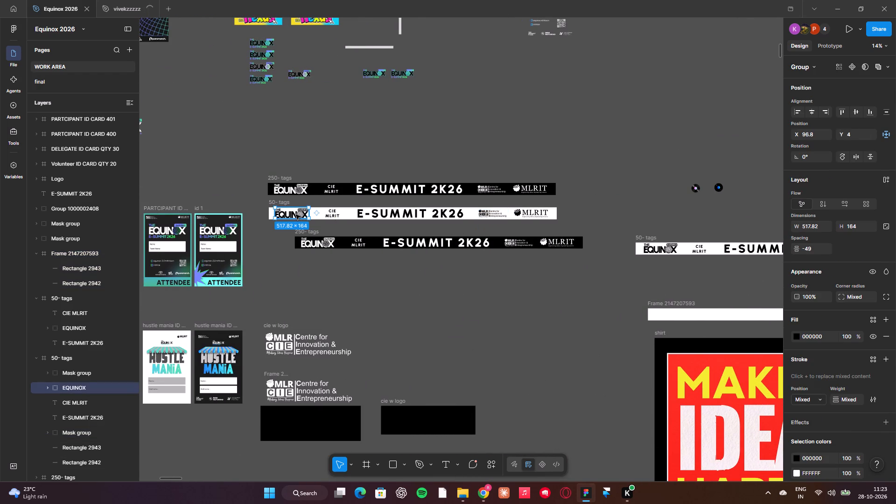
left_click(350, 214, "shift")
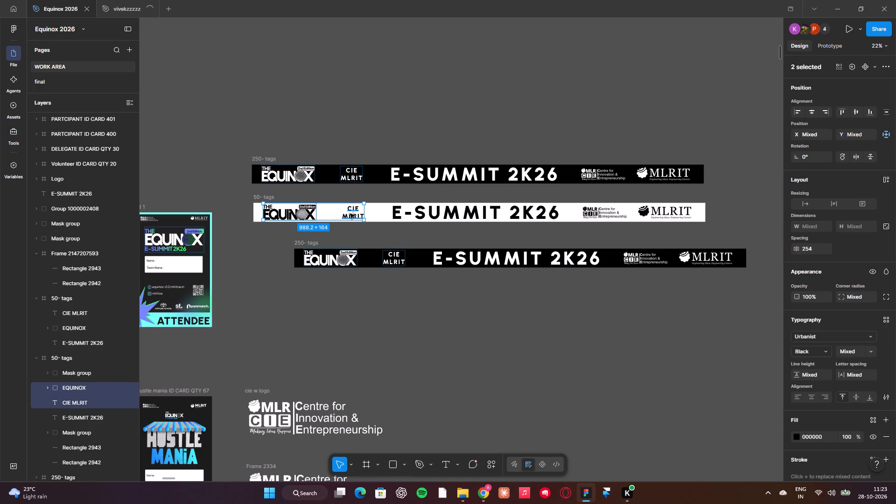
left_click(422, 210, "shift")
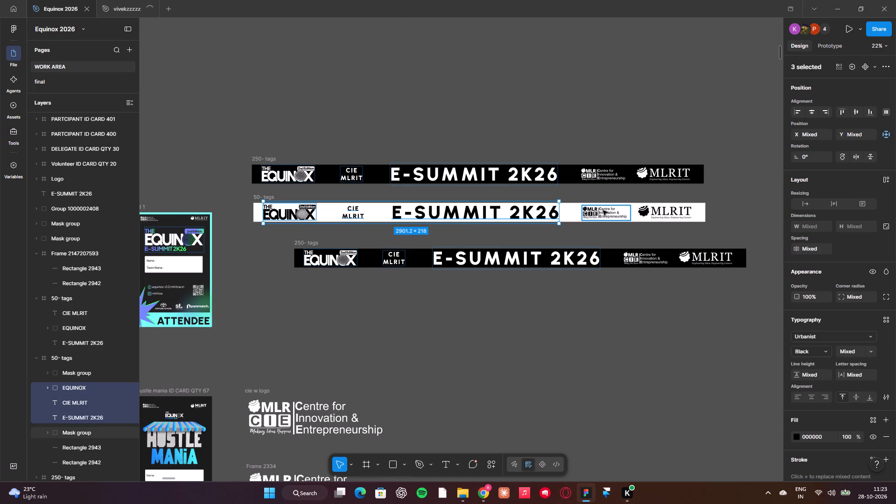
left_click(603, 210, "shift")
left_click(667, 215, "shift")
key("ctrl+c")
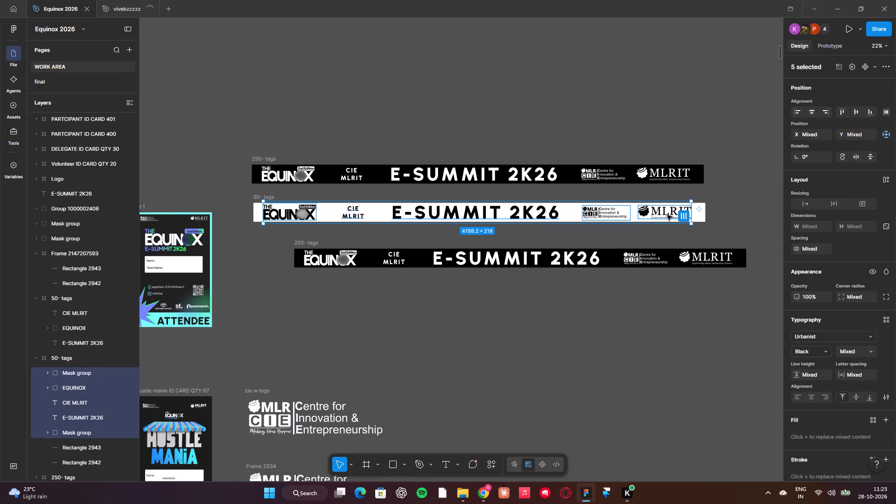
left_click(588, 324)
scroll(588, 324, "left", 7)
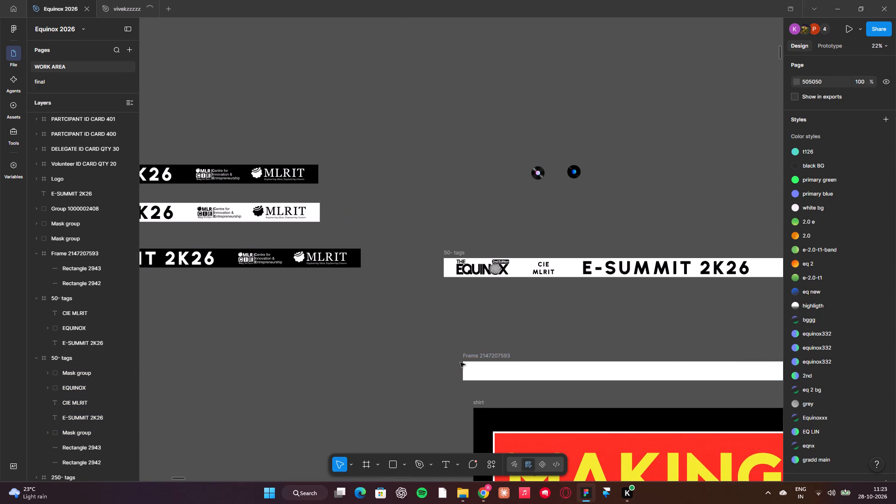
left_click(476, 353)
key("ctrl+v")
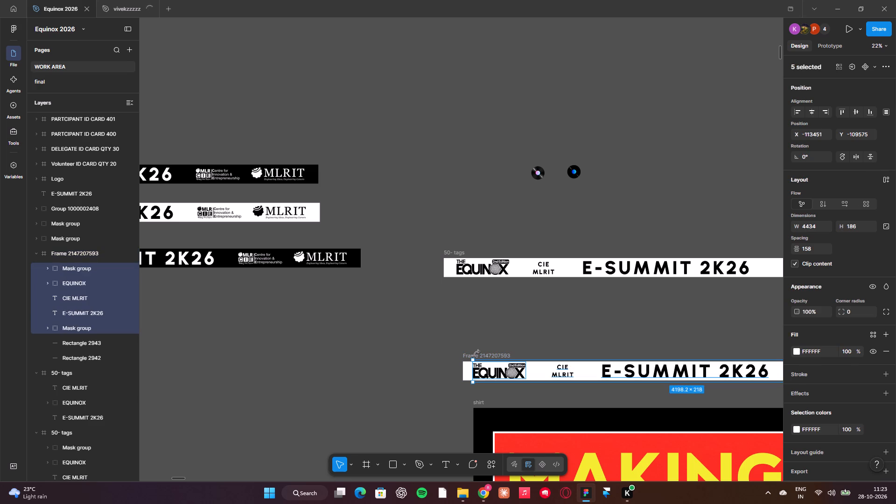
Move the newly filled frame up directly beneath the duplicated 50- tags strip, aligned with its side edges.
scroll(476, 353, "left", 3)
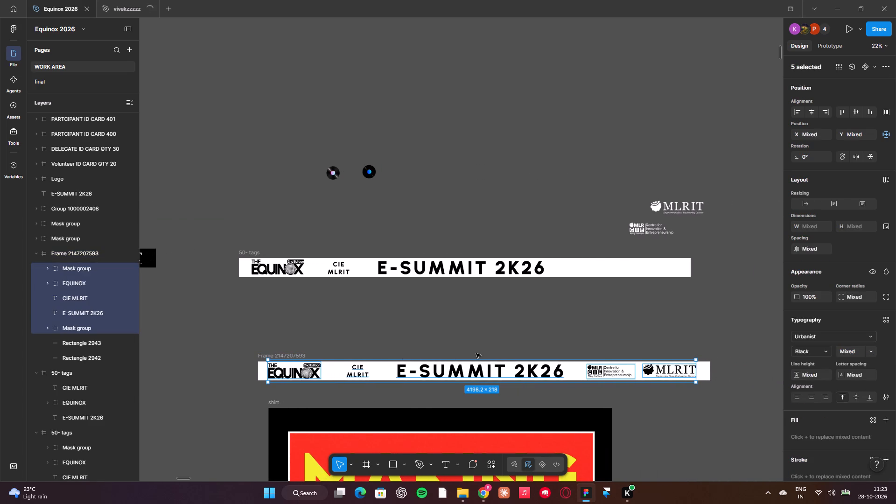
scroll(476, 353, "right", 6)
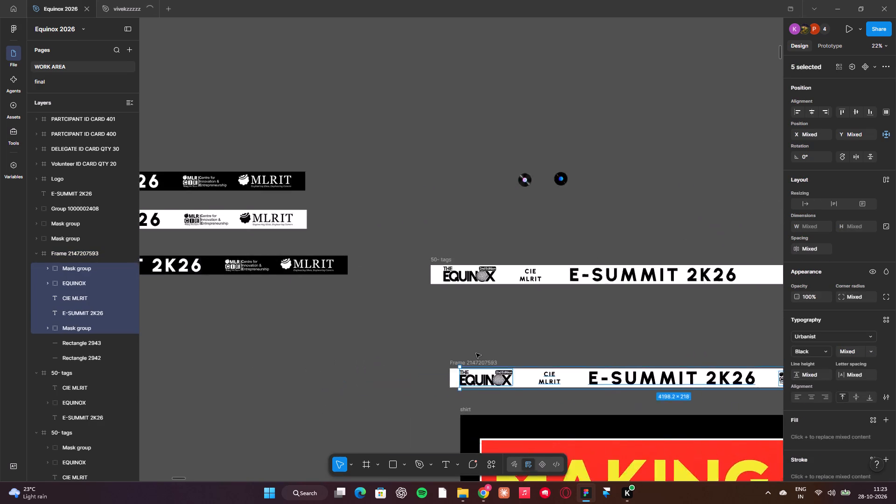
scroll(476, 353, "right", 1)
scroll(476, 353, "left", 1)
scroll(476, 353, "right", 1)
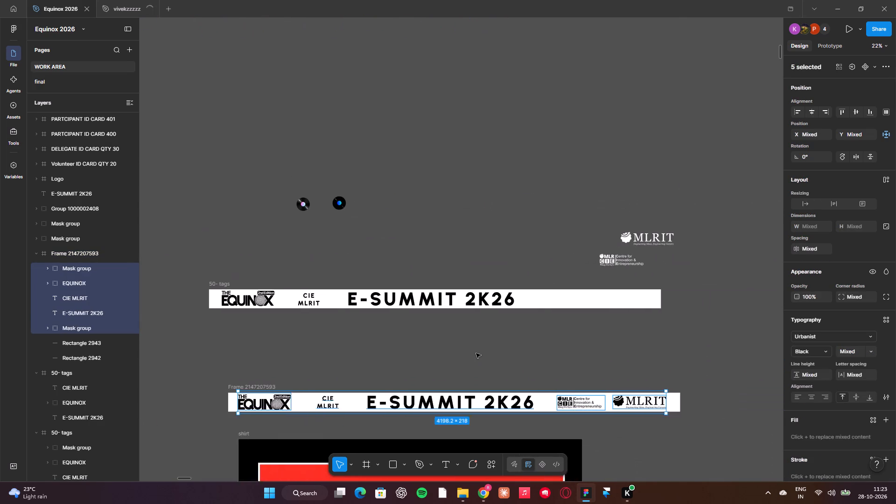
left_click(452, 357)
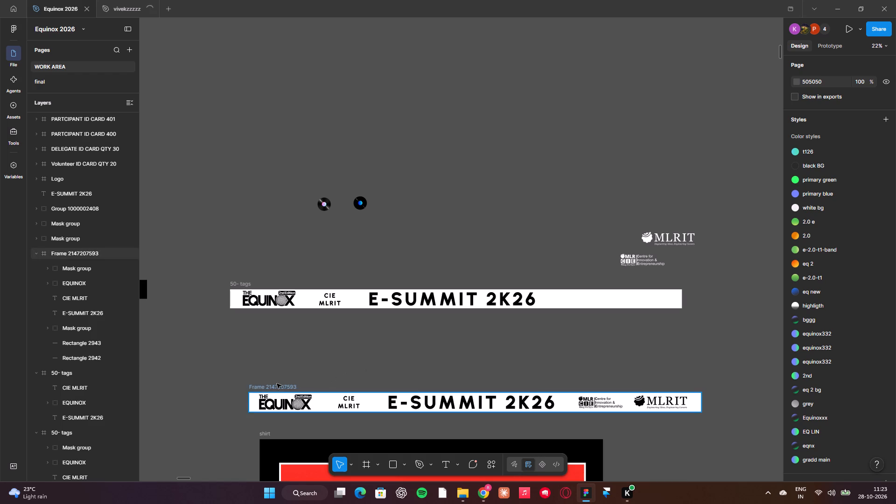
left_click_drag(277, 383, 258, 319)
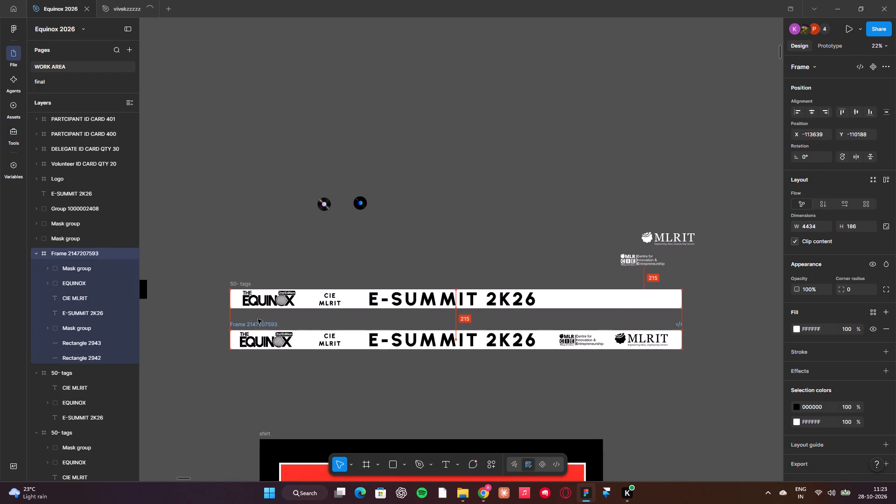
left_click_drag(258, 319, 258, 319)
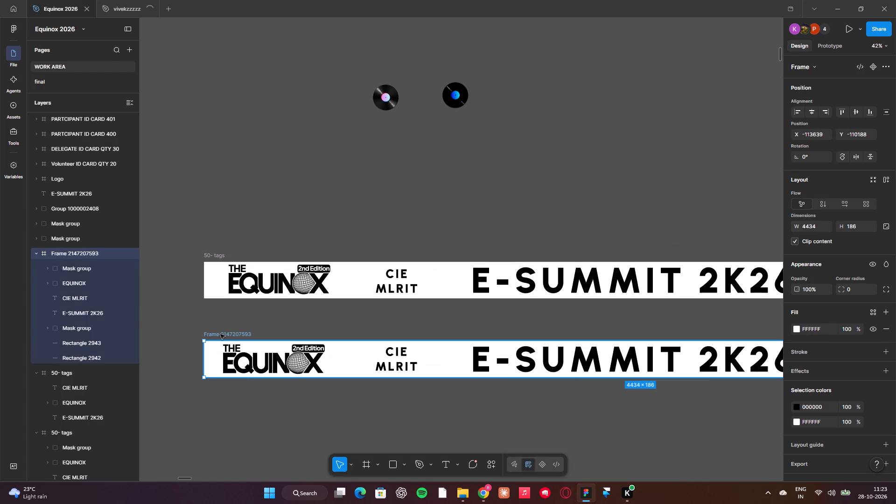
left_click(217, 329)
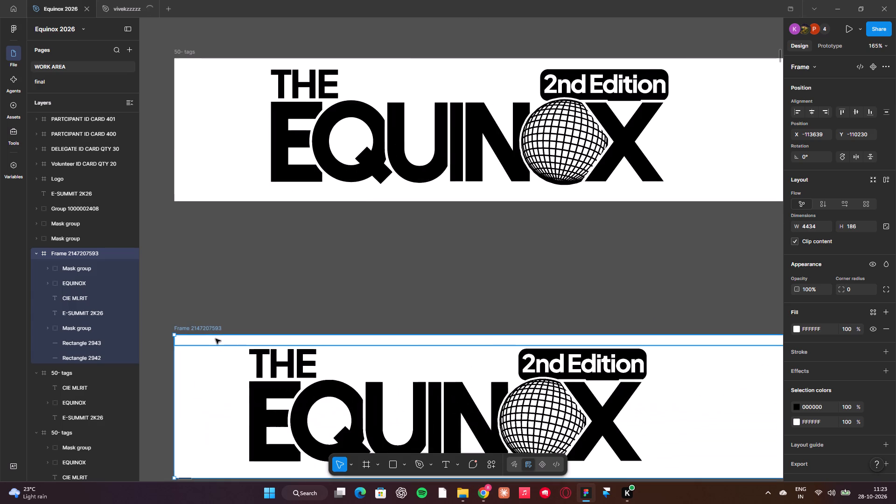
scroll(216, 341, "down", 2)
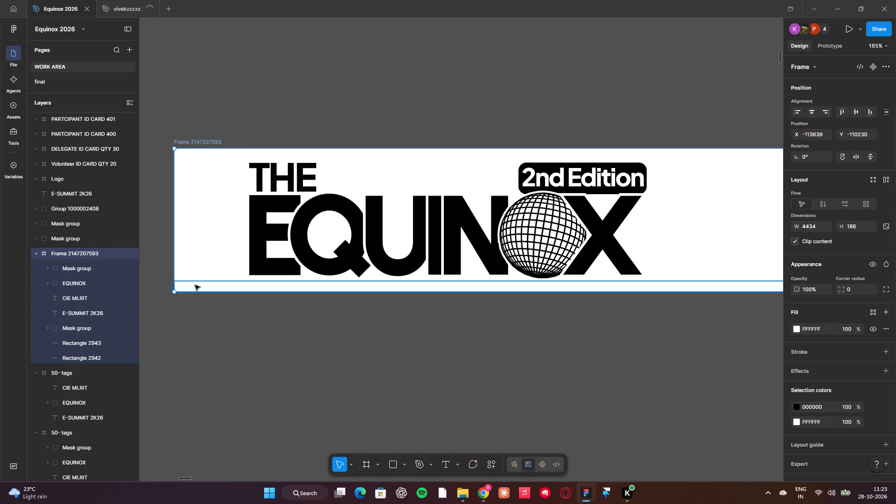
scroll(195, 285, "left", 3)
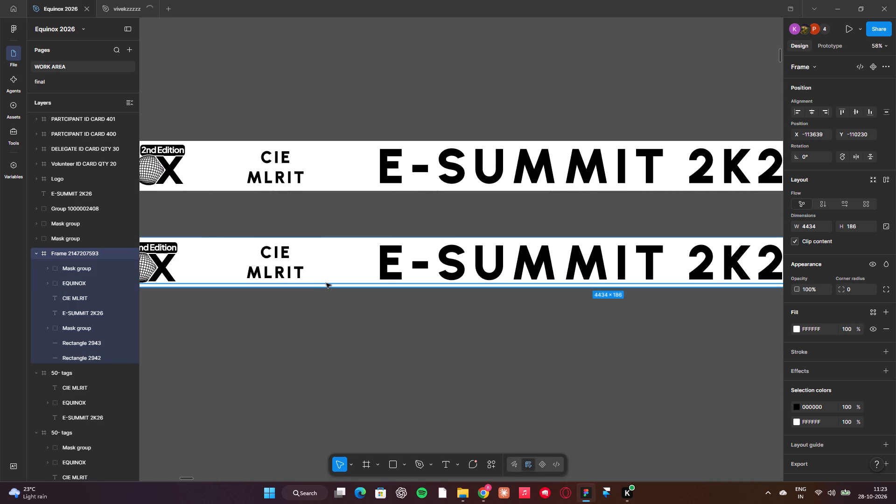
scroll(326, 283, "left", 1)
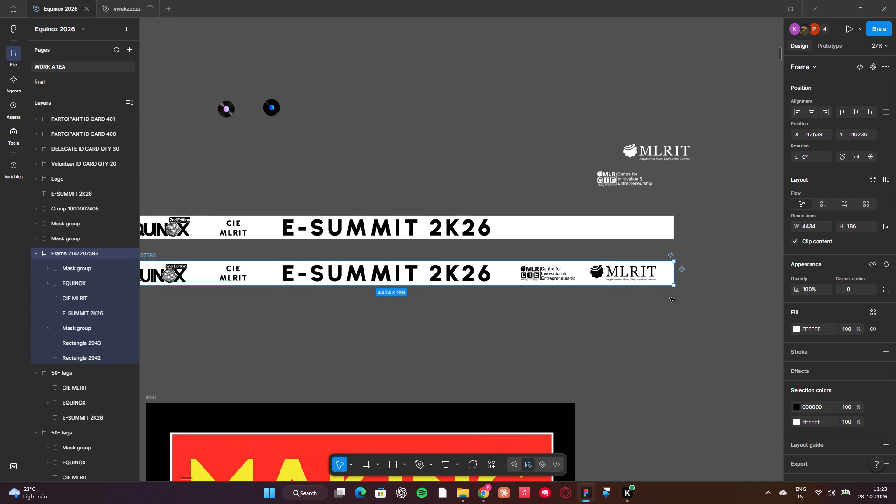
left_click(669, 298)
Rename the new white strip's frame as 50 TAGS NEW.
scroll(669, 298, "right", 4)
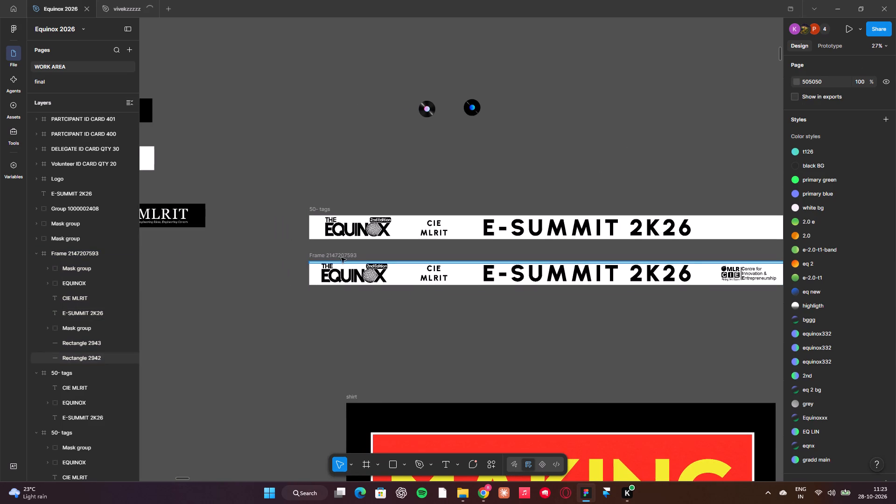
double_click(337, 252)
type("50")
key("space")
type("TAGS NEW")
key("space")
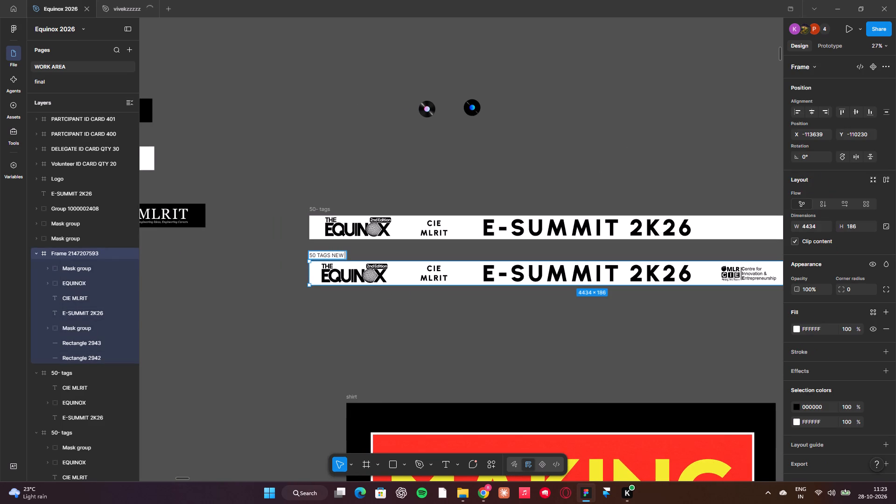
key("Return")
Add an export setting to the 50 TAGS NEW frame, set its format to PDF, and export it.
scroll(850, 459, "down", 3)
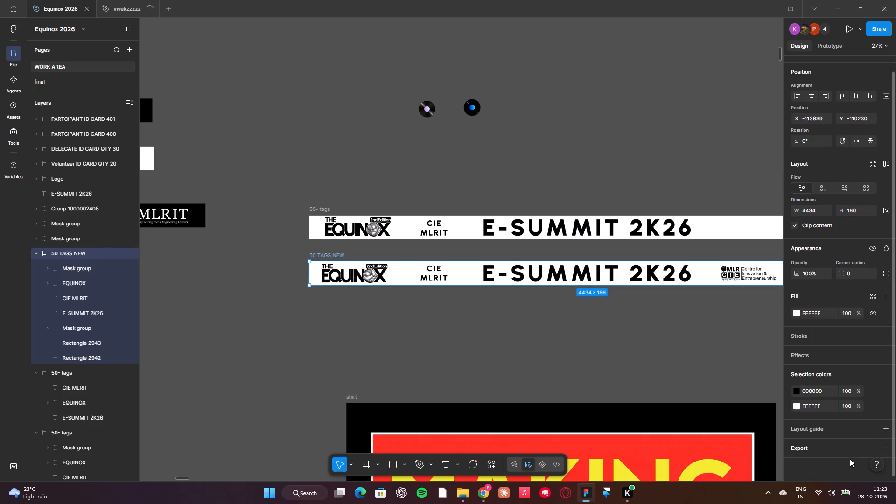
left_click(846, 452)
scroll(846, 452, "down", 3)
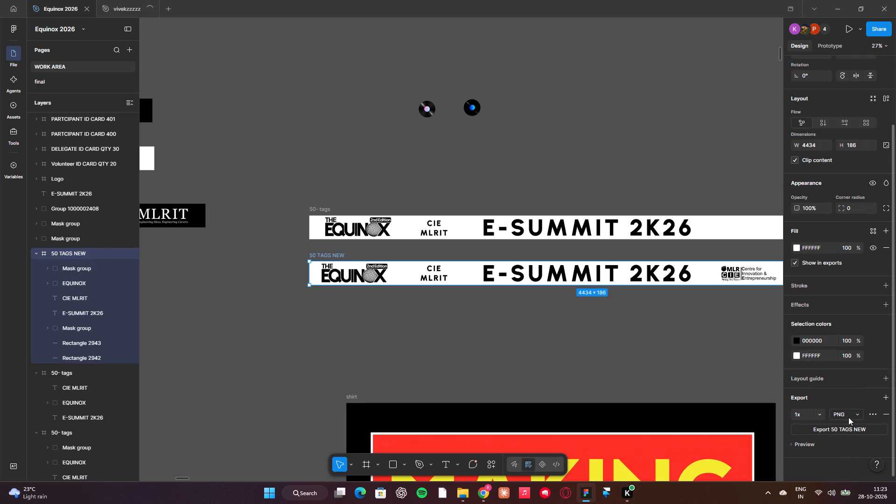
left_click(846, 414)
left_click(850, 448)
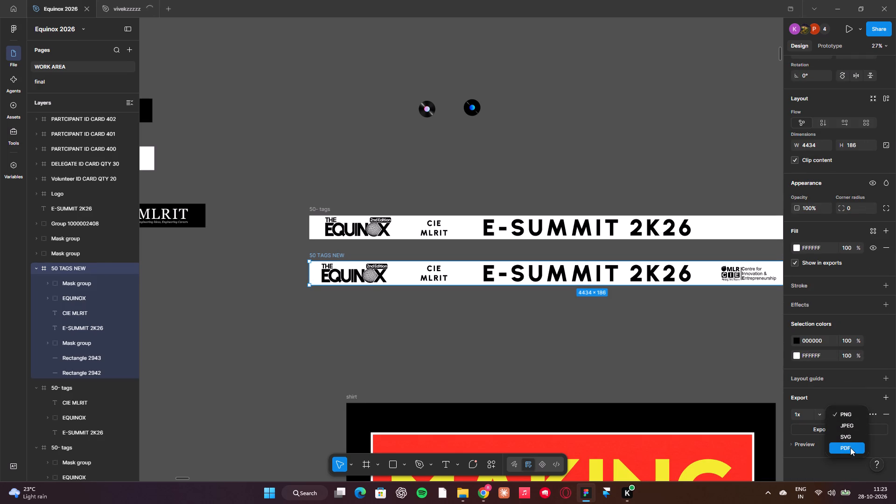
left_click(834, 427)
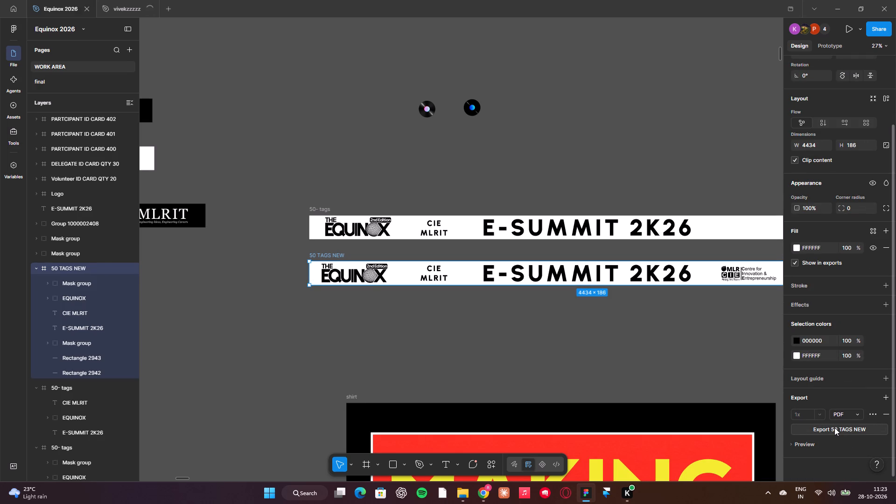
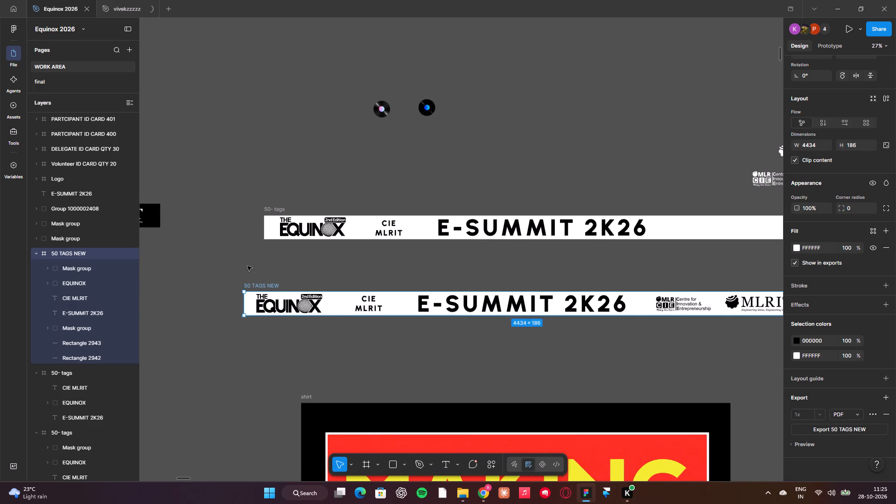
Move the 50 TAGS NEW frame up beneath the duplicated 50- tags strip, aligning their side edges.
scroll(247, 266, "right", 1)
left_click_drag(307, 283, 325, 267)
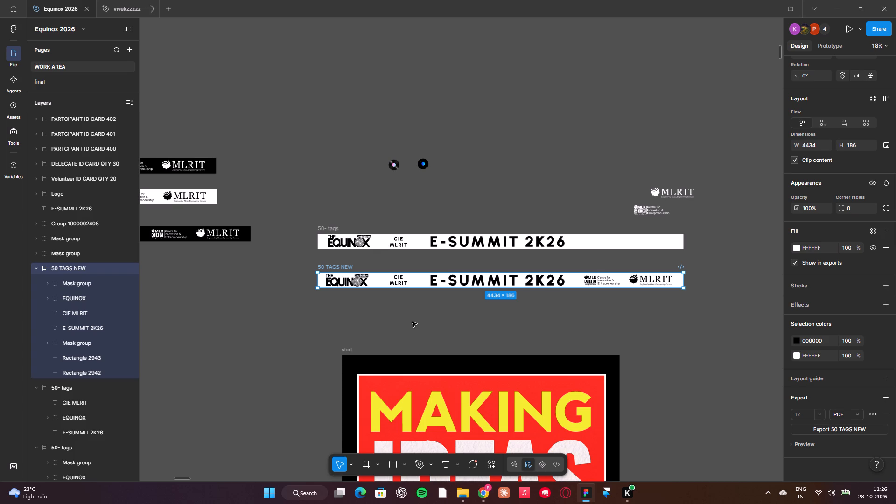
left_click(412, 322)
Move the MLRIT logo and the white CIE logo group out of the white hustle mania ID card QTY 66, onto the canvas above it.
scroll(412, 322, "right", 6)
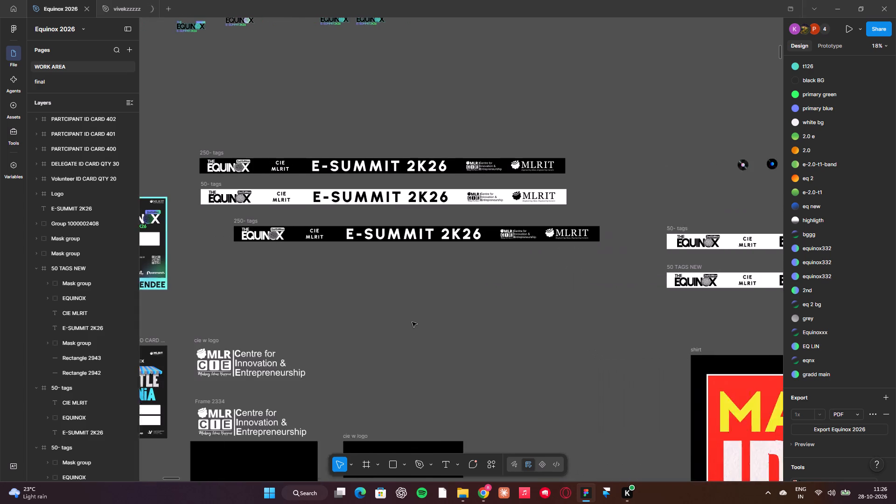
scroll(412, 322, "right", 1)
scroll(458, 317, "right", 3)
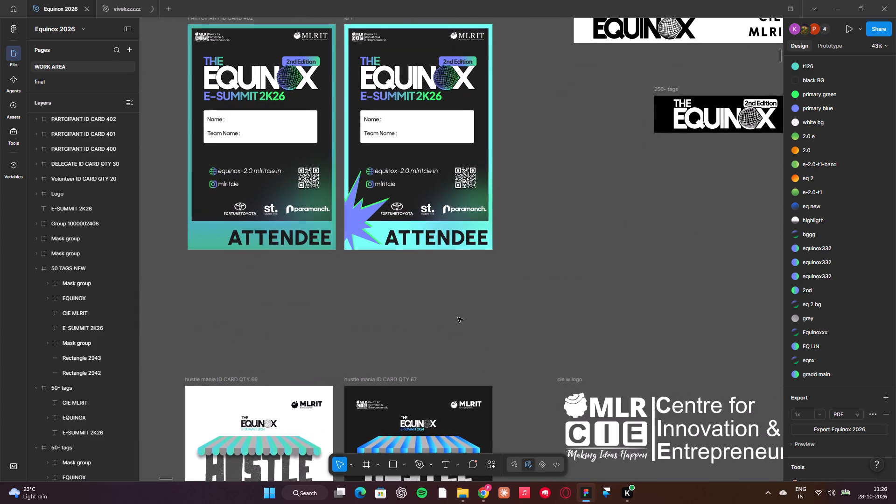
scroll(511, 343, "down", 2)
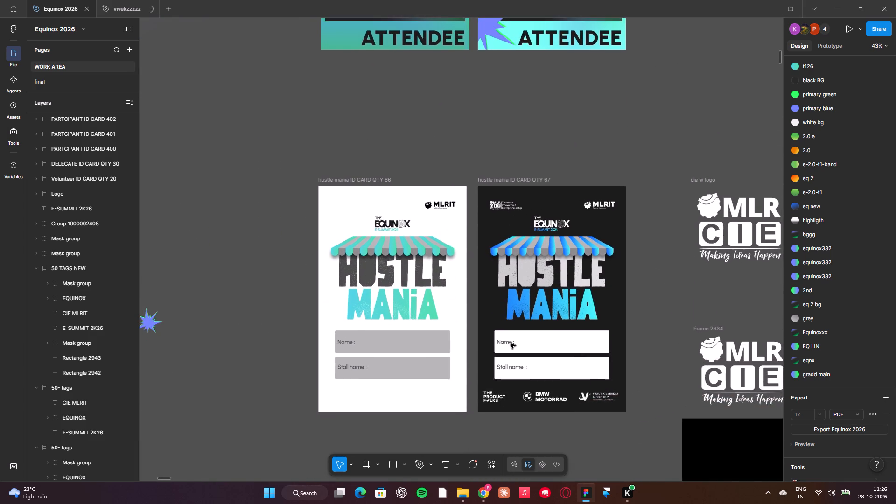
scroll(511, 343, "right", 1)
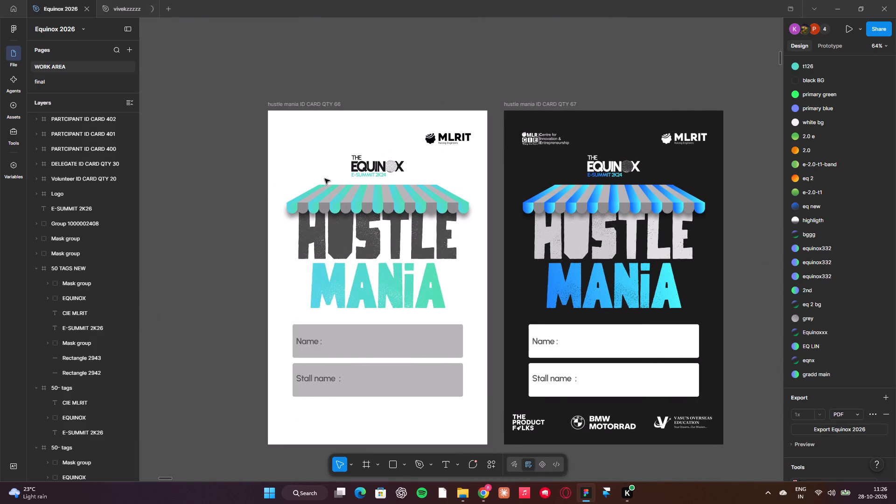
left_click(313, 140)
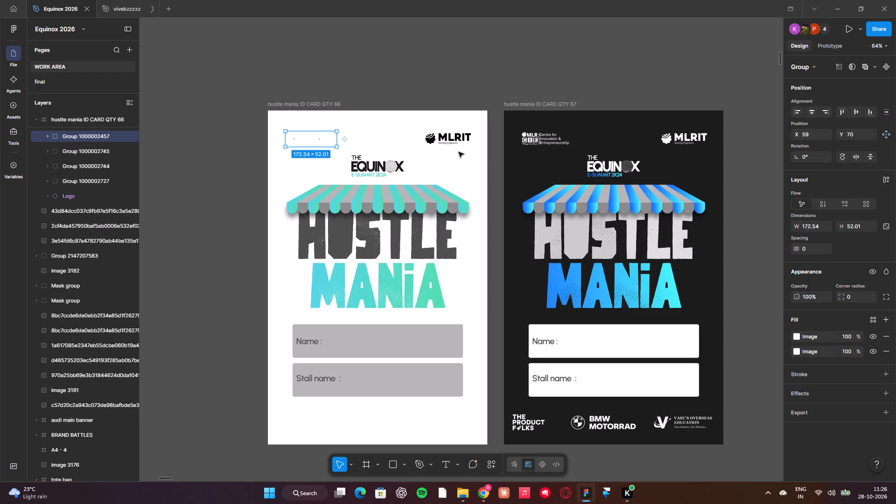
left_click(449, 143)
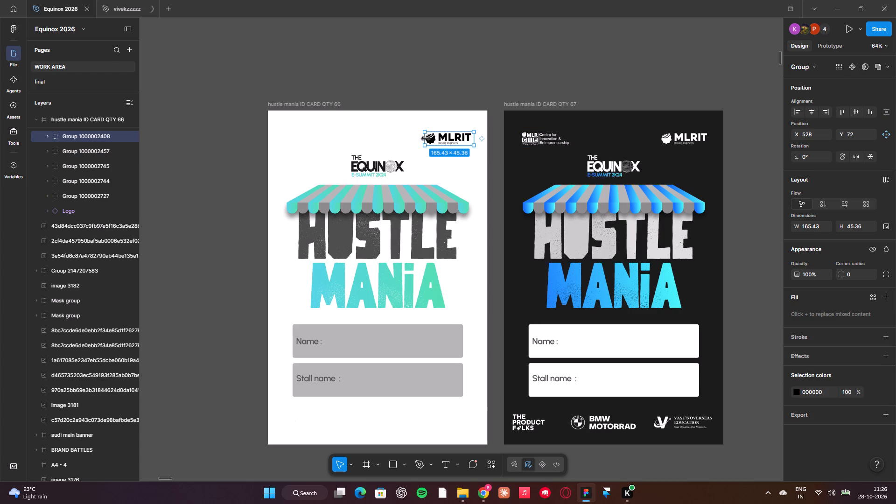
left_click_drag(439, 138, 406, 48)
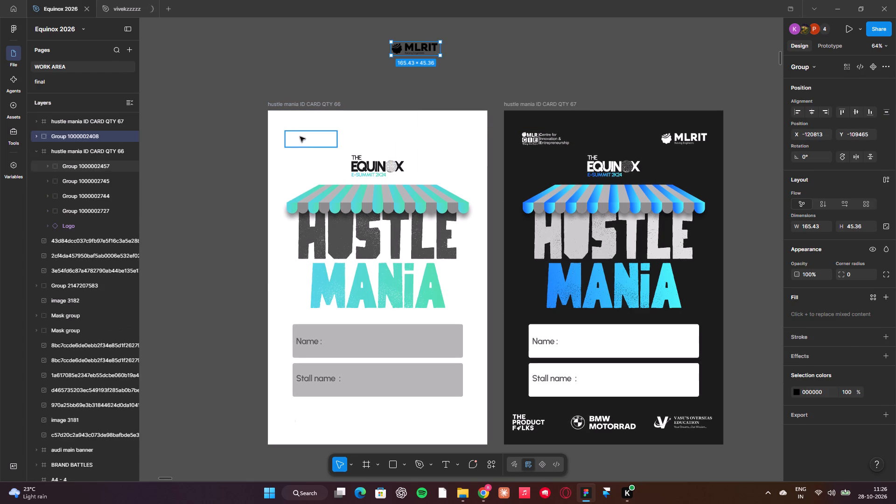
left_click_drag(300, 138, 287, 59)
Examine the CIE and MLRIT logo groups on the original white 50- tags strip.
scroll(287, 59, "up", 4)
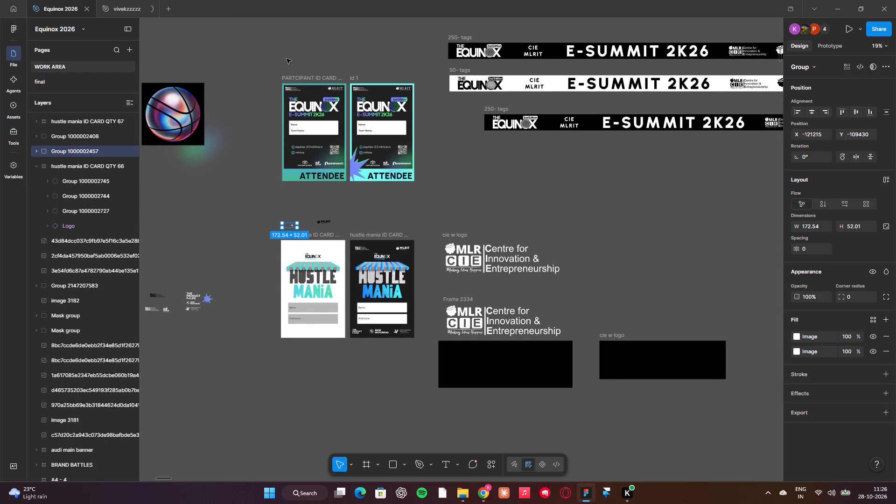
scroll(536, 137, "left", 1)
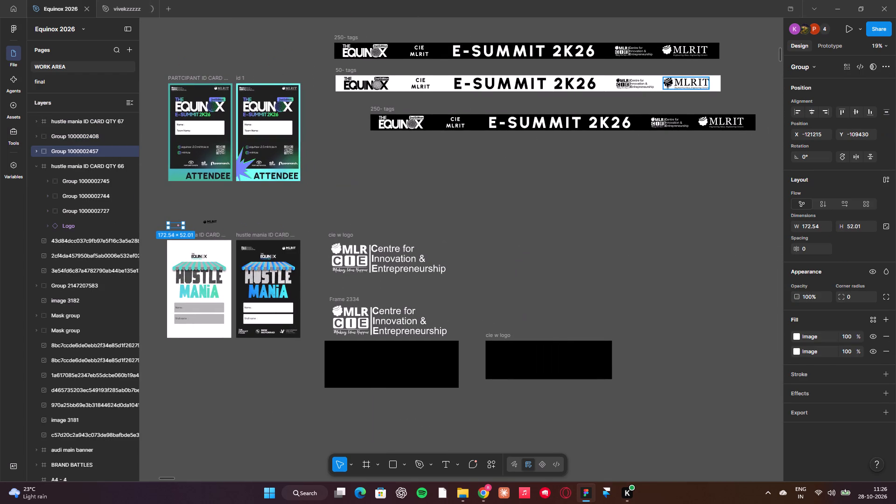
left_click(645, 84)
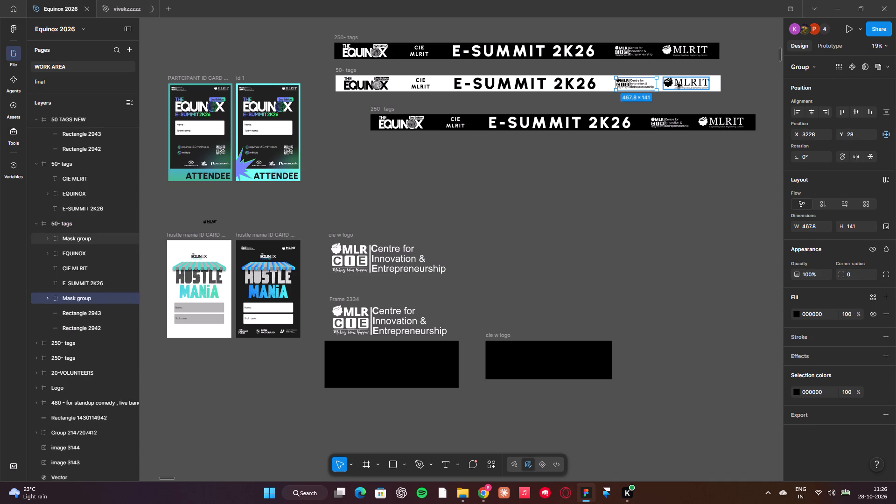
left_click(677, 84, "shift")
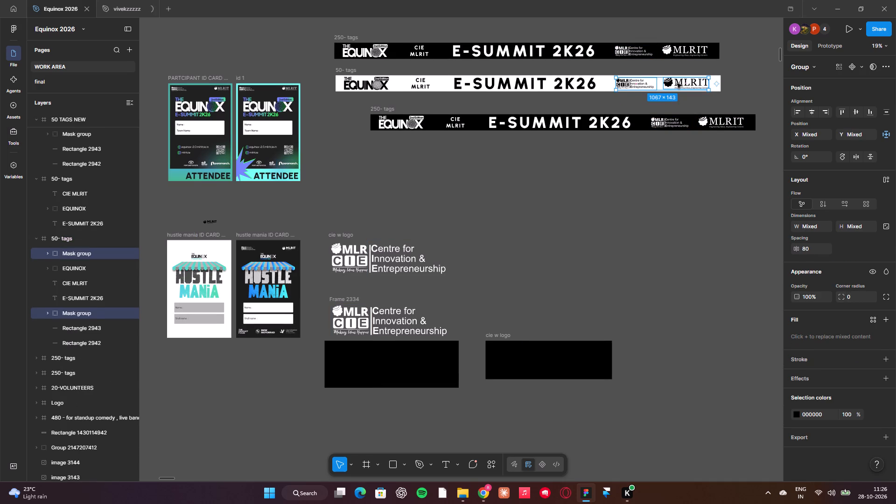
left_click(677, 84)
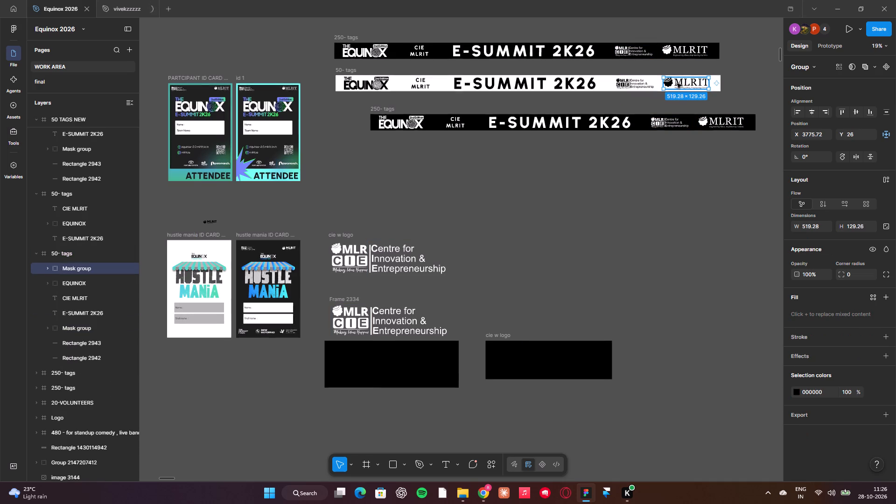
left_click(637, 201)
scroll(637, 201, "right", 3)
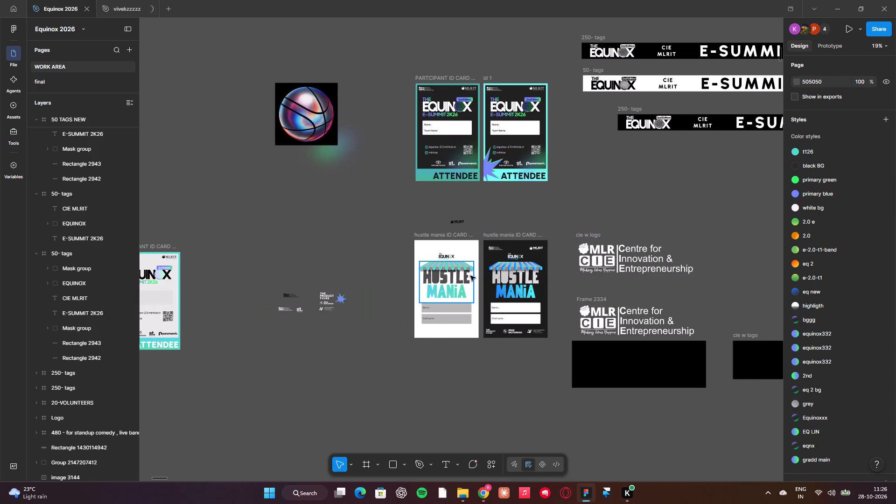
scroll(764, 125, "left", 3)
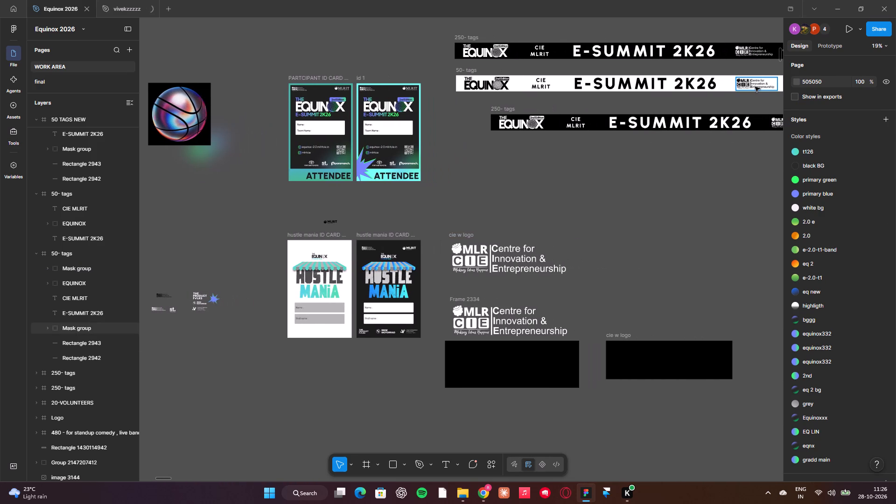
left_click(755, 87)
scroll(755, 87, "left", 2)
scroll(755, 87, "right", 2)
scroll(532, 281, "right", 4)
scroll(532, 281, "left", 8)
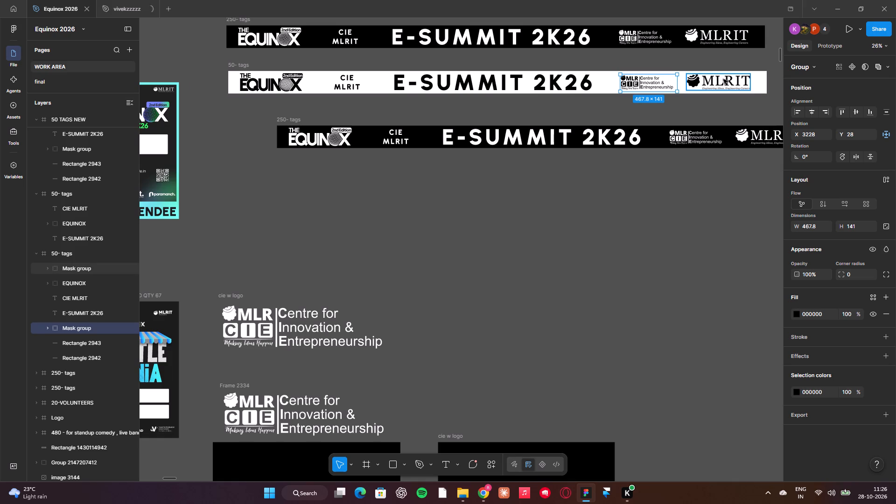
left_click(723, 79)
left_click(654, 84)
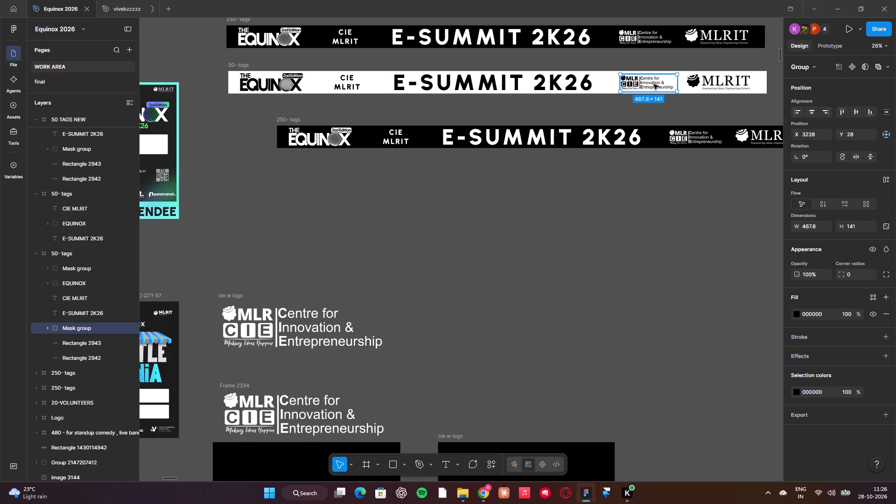
left_click(634, 86)
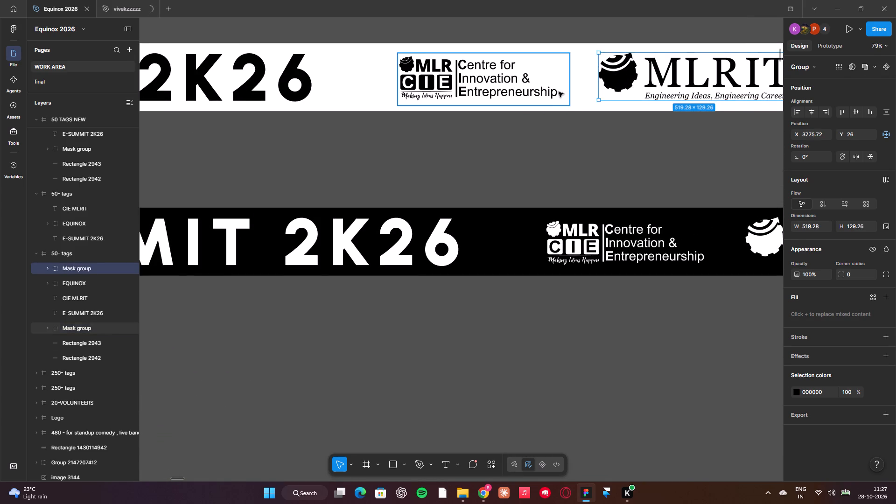
Nudge the CIE logo on the original white 50- tags strip up 1 px to Y 27.
left_click(552, 91)
key("Up")
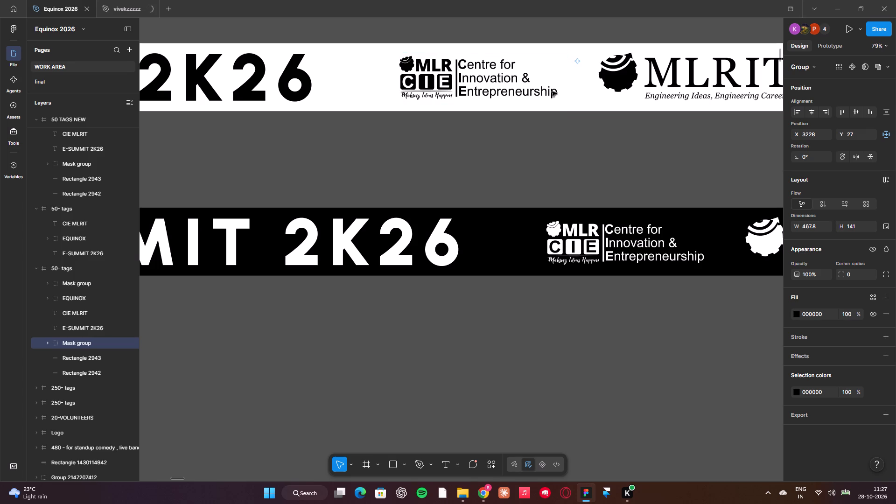
left_click(545, 127)
Review the tag strips across the canvas and check the CIE logo on the original white 50- tags strip.
scroll(545, 127, "right", 5)
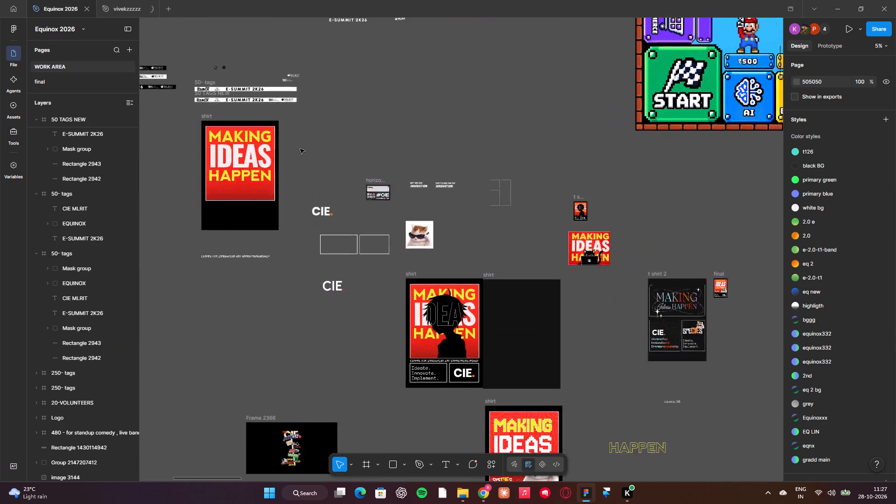
scroll(300, 149, "right", 4)
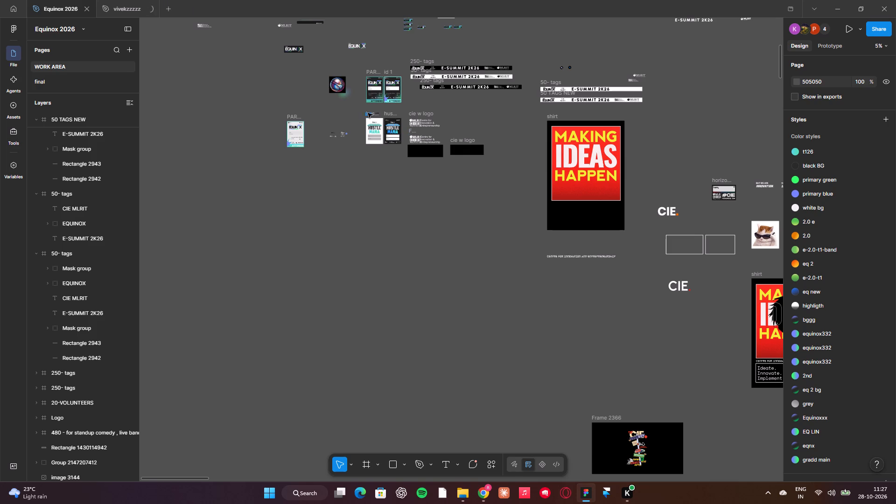
scroll(505, 138, "right", 3)
scroll(505, 138, "up", 3)
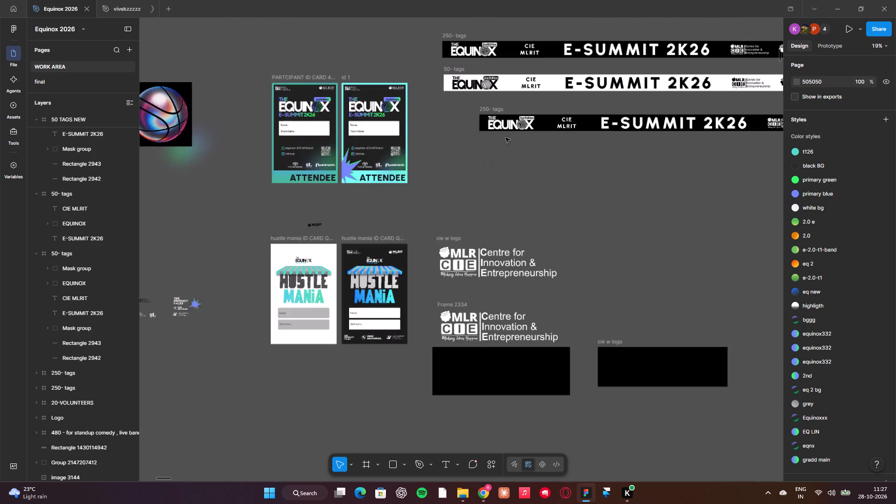
scroll(505, 138, "up", 1)
scroll(505, 138, "left", 3)
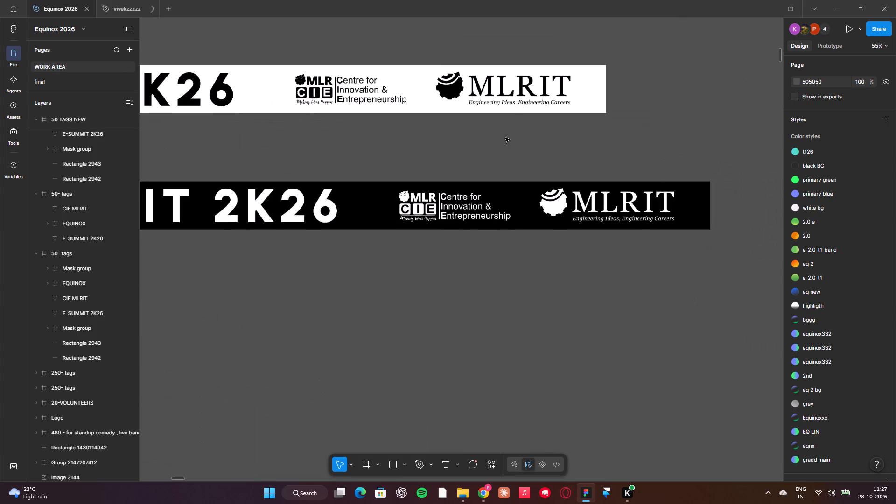
scroll(505, 138, "right", 2)
left_click(486, 104)
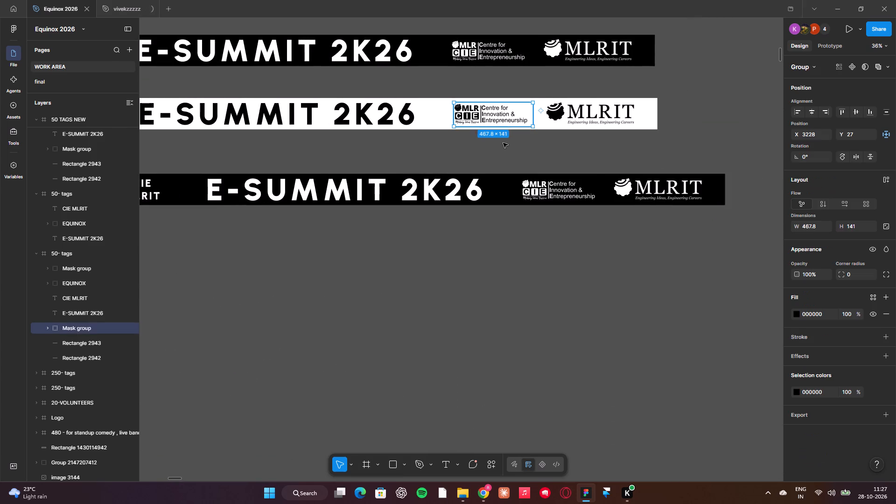
left_click(502, 145)
scroll(502, 145, "right", 5)
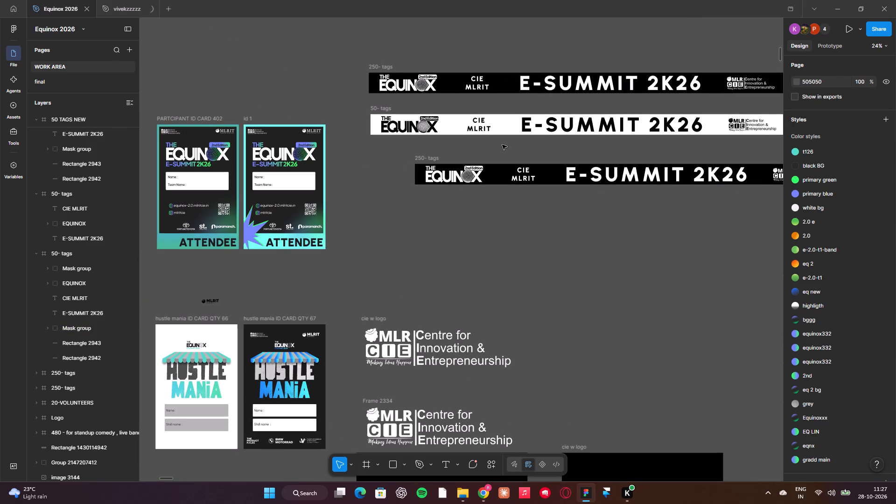
left_click(479, 223)
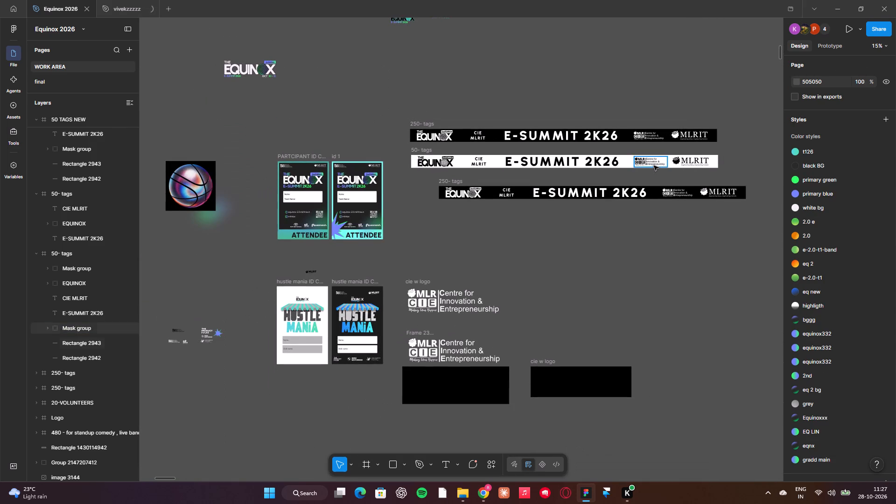
Duplicate the CIE and MLRIT logo row of the dark E-SUMMIT 2K26 scribble pad and place the copy on the canvas beneath that design.
scroll(396, 239, "right", 1)
scroll(396, 239, "up", 1)
scroll(345, 176, "up", 1)
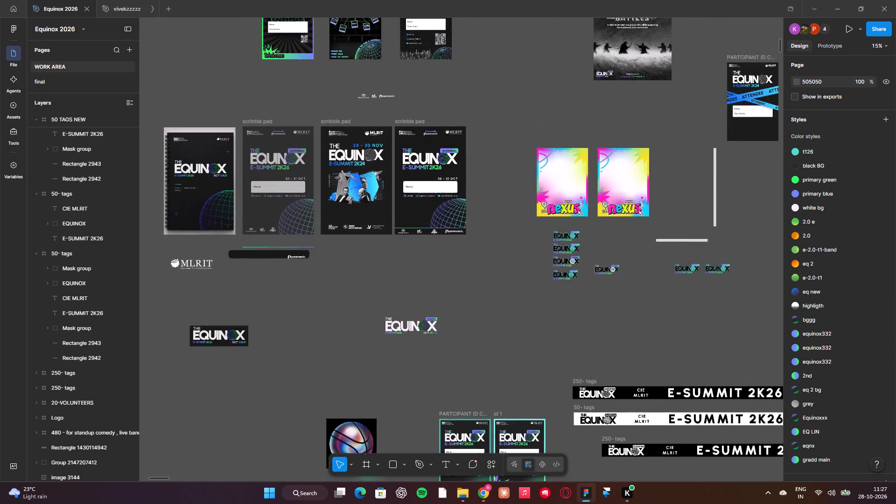
scroll(345, 176, "up", 1)
scroll(407, 176, "right", 1)
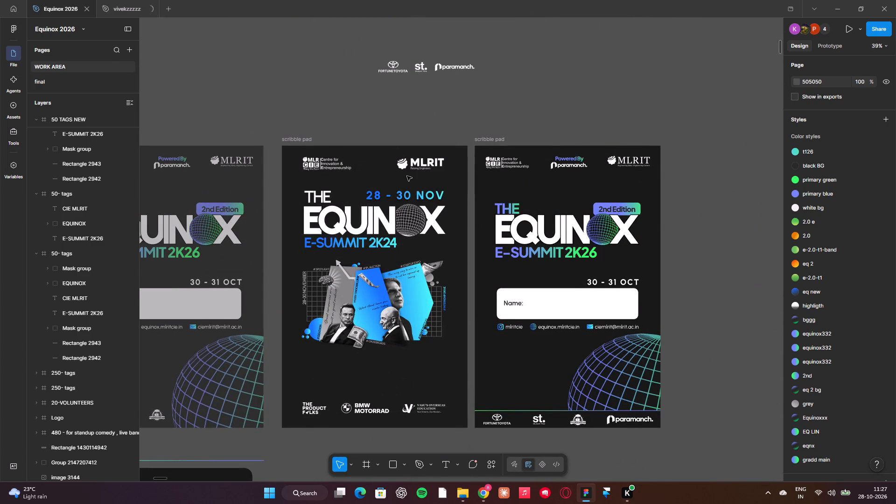
scroll(407, 176, "right", 1)
left_click(554, 169)
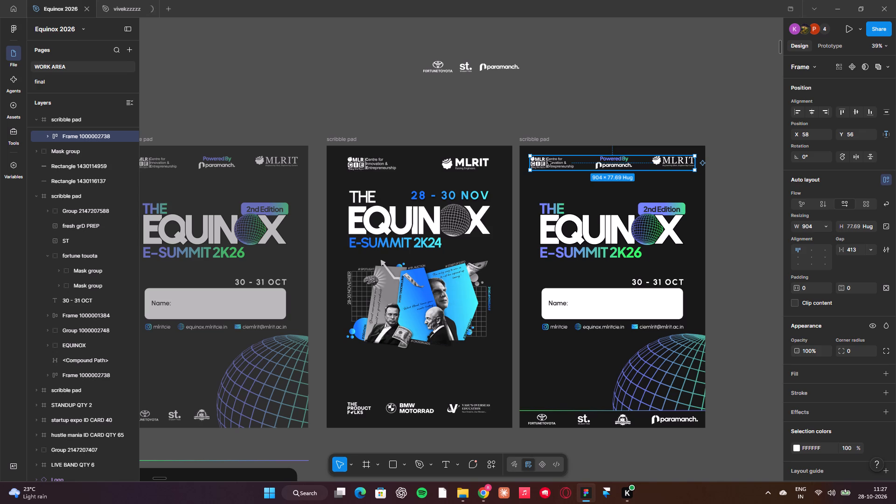
left_click(547, 161)
key("ctrl+d")
left_click_drag(547, 161, 659, 134)
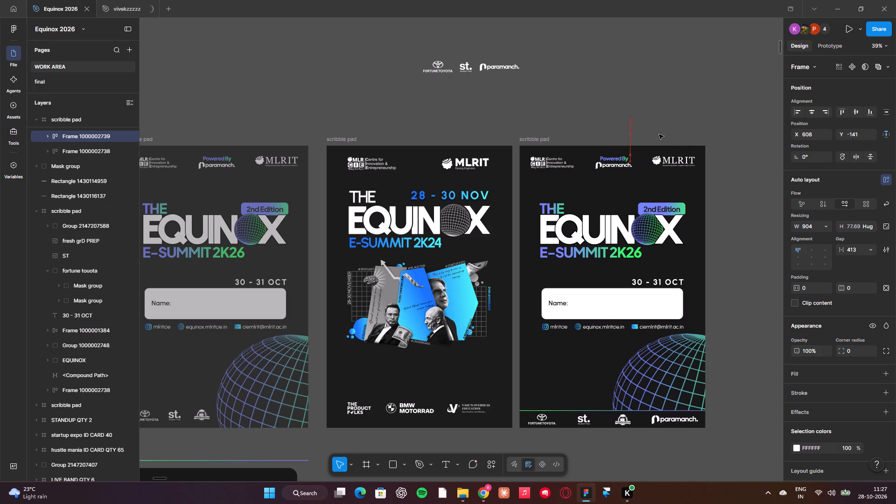
left_click_drag(659, 134, 522, 362)
Set the export format of the original white 50- tags strip between the two black 250- tags strips to PNG.
scroll(522, 362, "down", 2)
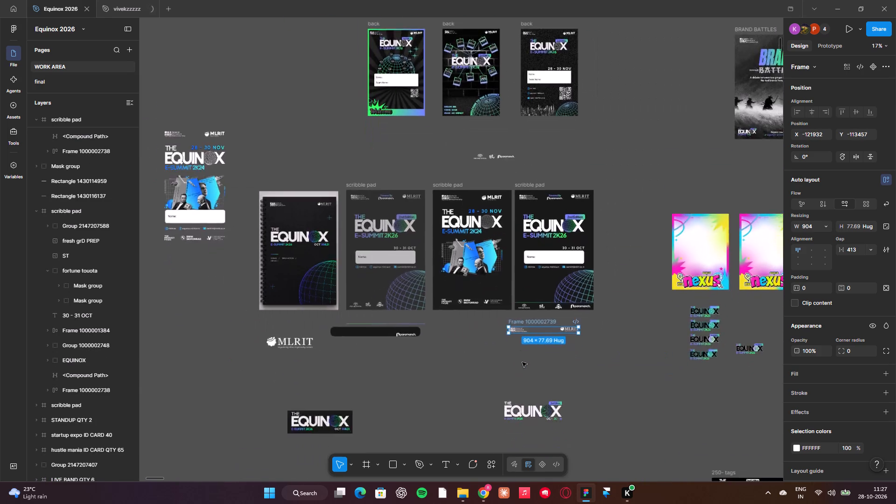
scroll(522, 362, "down", 2)
scroll(522, 362, "left", 2)
scroll(636, 327, "left", 1)
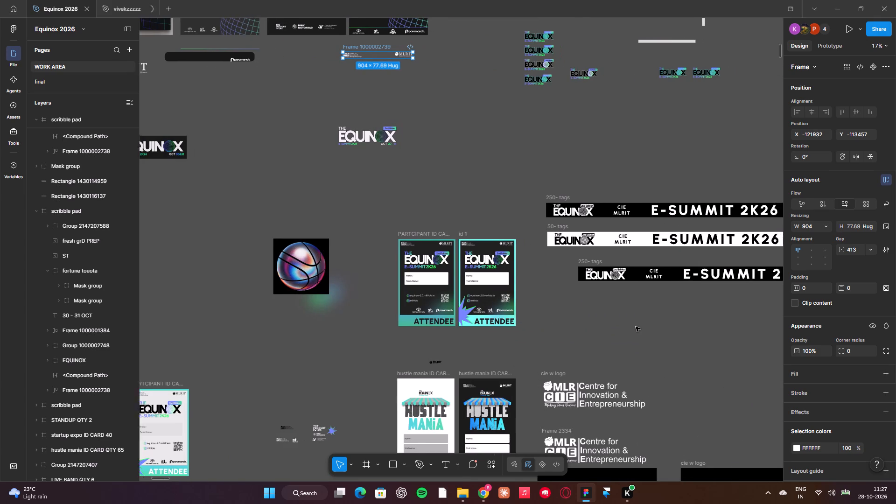
scroll(636, 327, "left", 1)
left_click(492, 224)
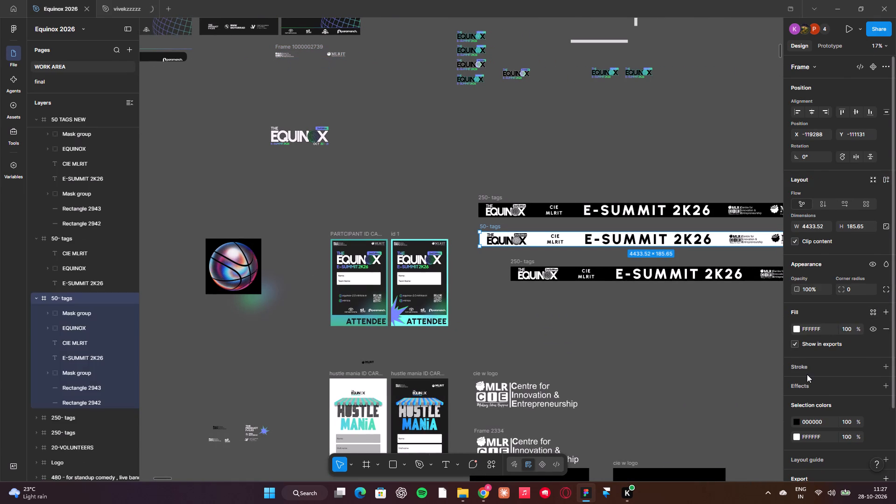
scroll(807, 374, "down", 4)
scroll(698, 378, "left", 1)
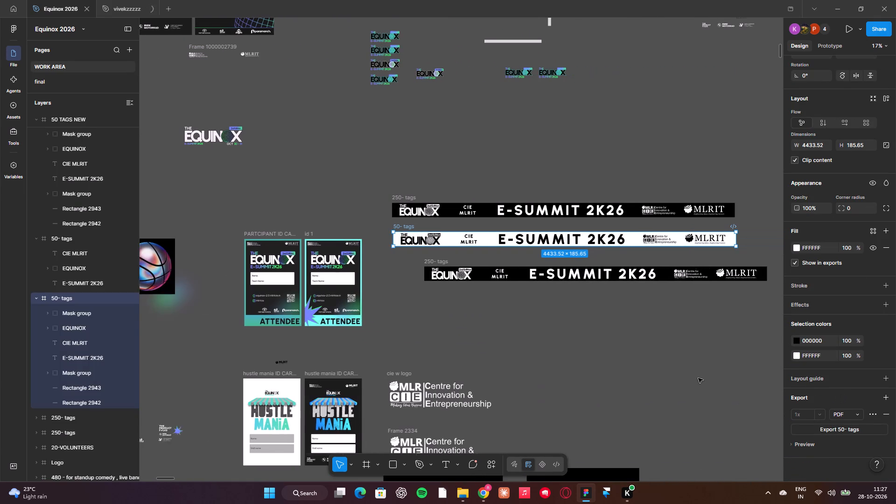
scroll(698, 378, "left", 1)
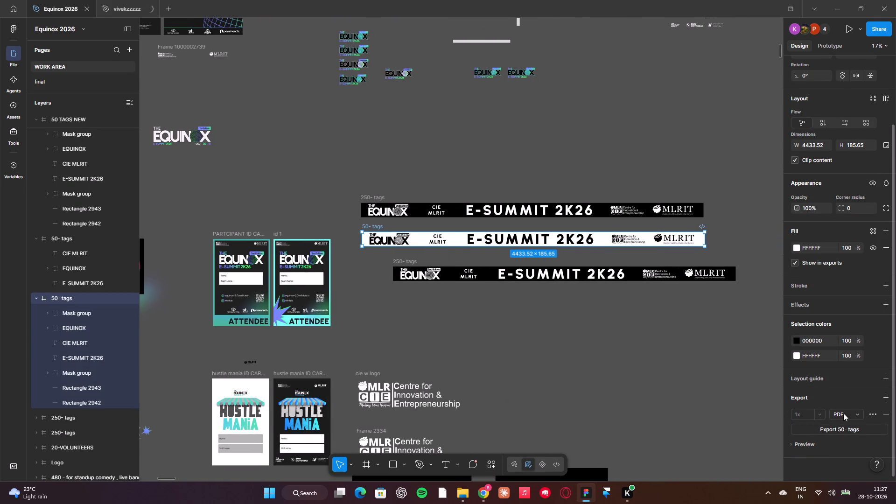
left_click(846, 413)
left_click(842, 382)
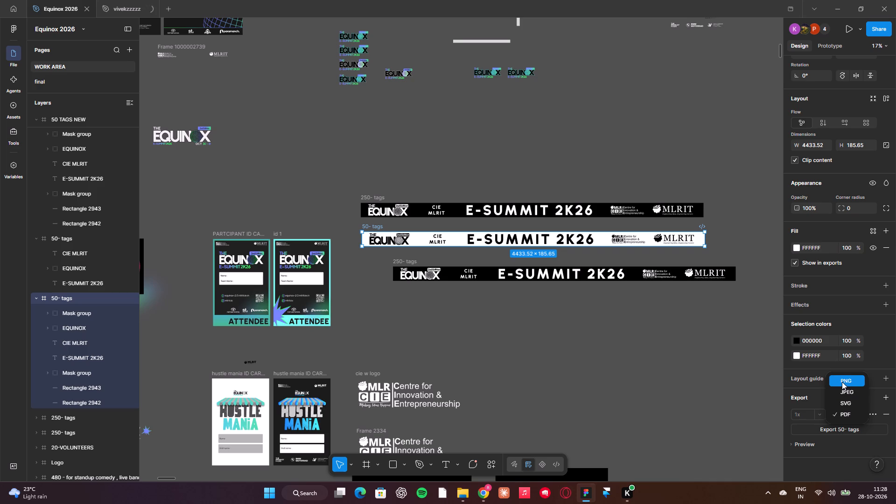
left_click(659, 364)
Export the 50 TAGS NEW strip as a 1x PNG and save it to the Desktop as 50 TAGS NEW.
scroll(659, 364, "left", 4)
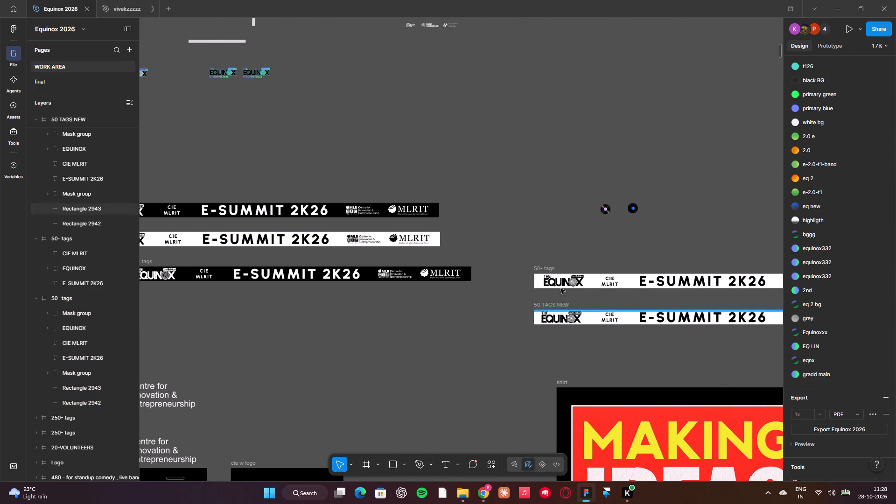
left_click(549, 301)
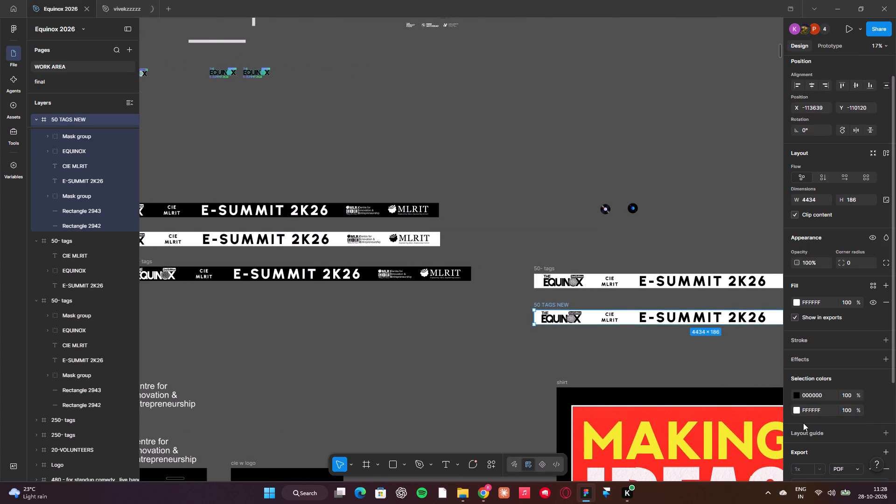
left_click(803, 423)
scroll(803, 423, "down", 1)
left_click(846, 407)
left_click(846, 412)
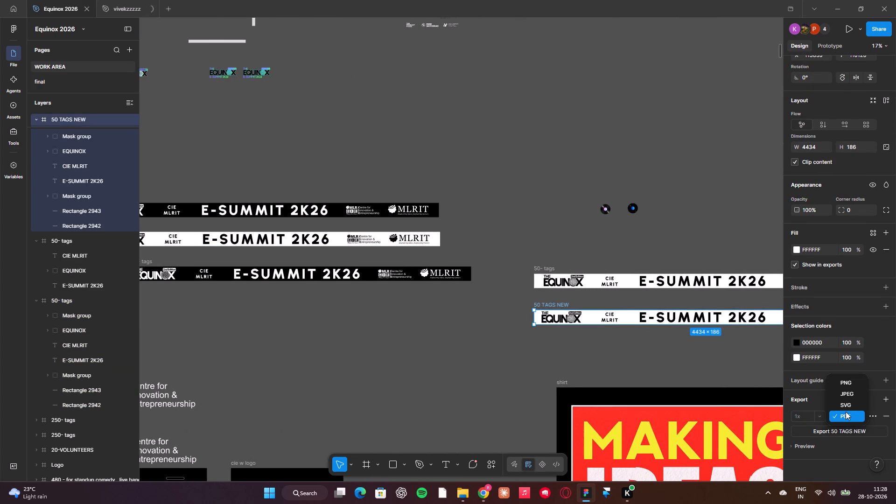
left_click(847, 381)
left_click(837, 433)
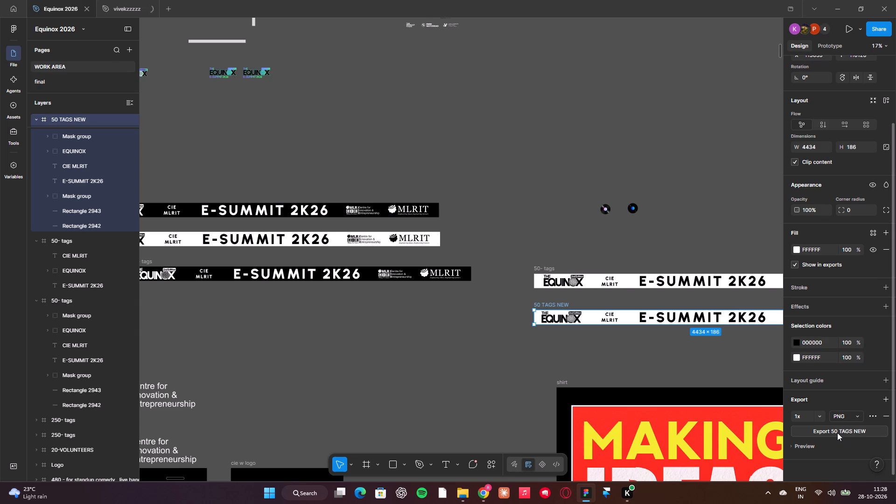
scroll(724, 394, "left", 4)
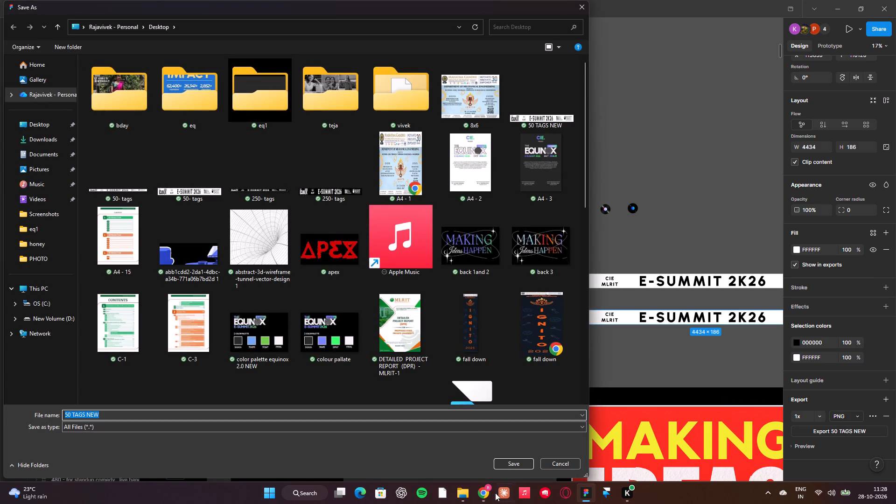
left_click(507, 464)
scroll(624, 362, "left", 2)
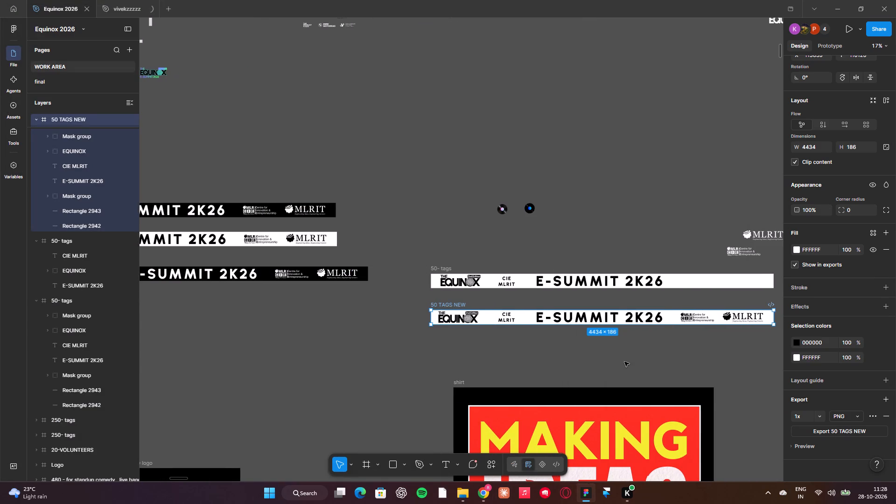
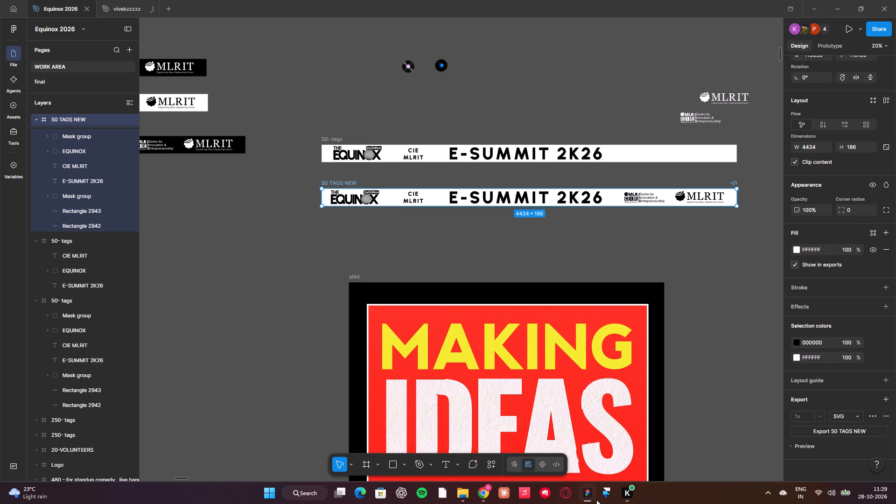
Export the black 250- tags strip directly below the white 50- tags strip as a PNG at 2x scale.
left_click_drag(596, 500, 592, 503)
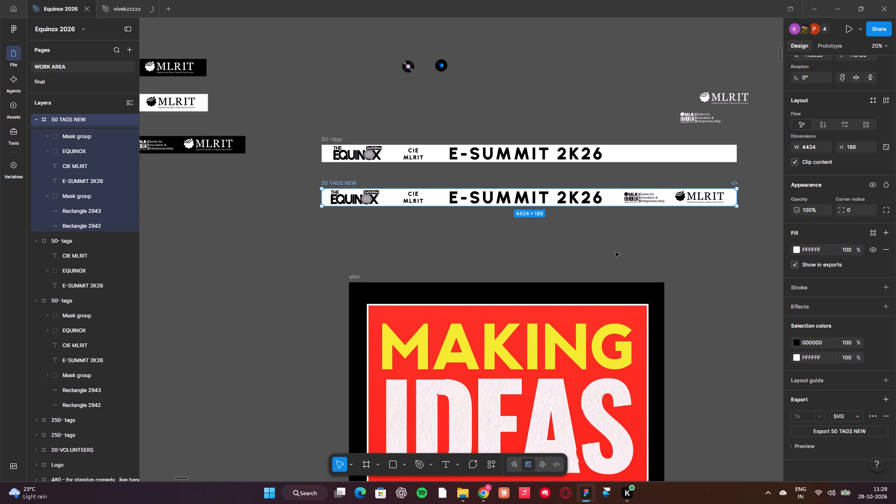
left_click(615, 252)
scroll(615, 252, "right", 8)
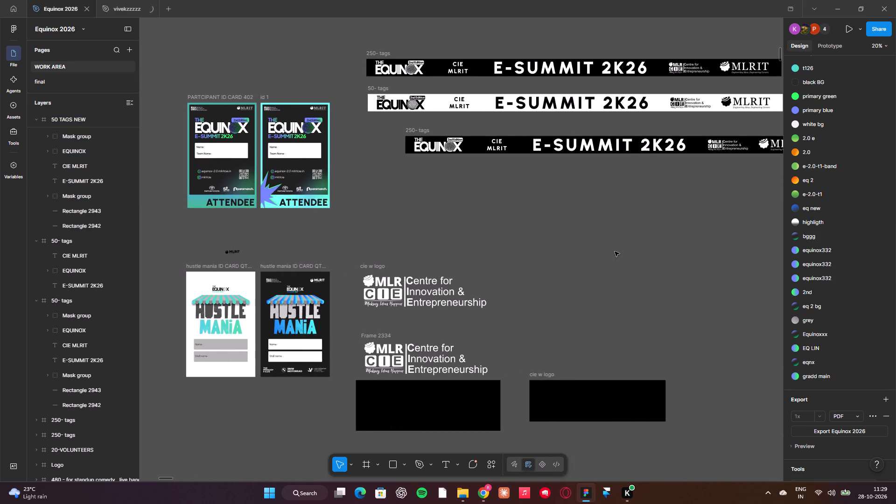
left_click(423, 126)
scroll(854, 343, "down", 5)
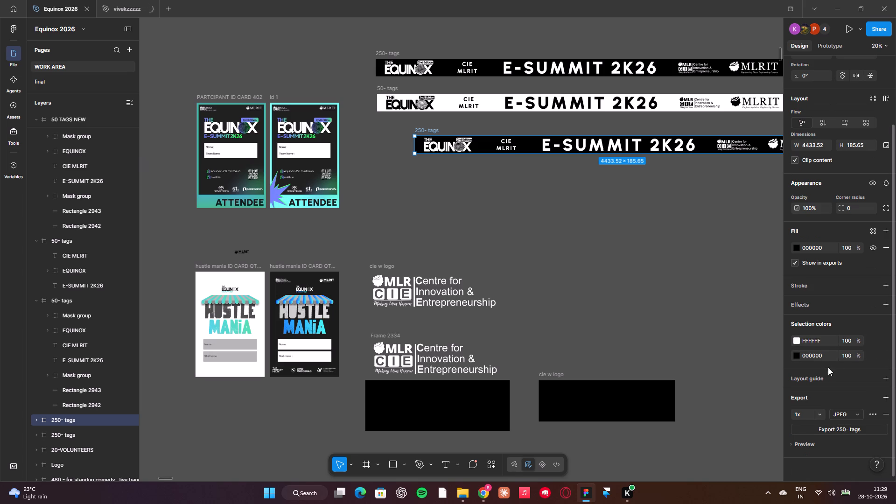
left_click(821, 416)
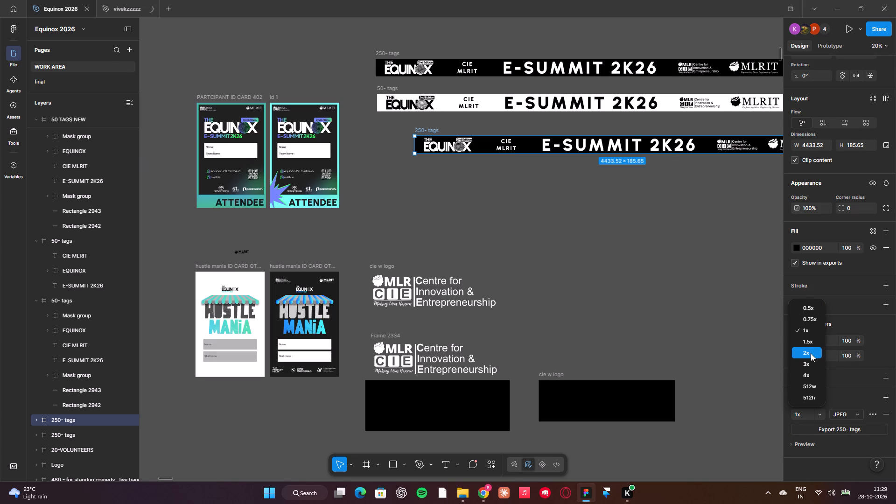
left_click(811, 353)
left_click(844, 408)
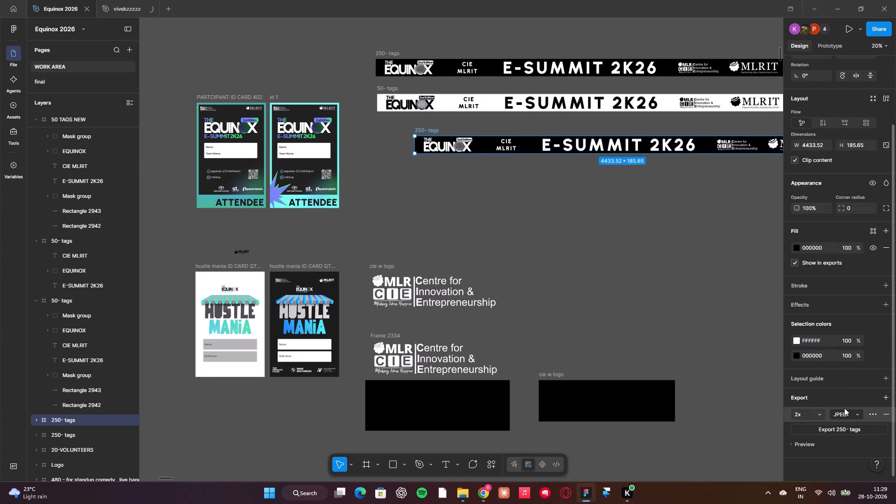
left_click(845, 413)
left_click(845, 407)
left_click(839, 430)
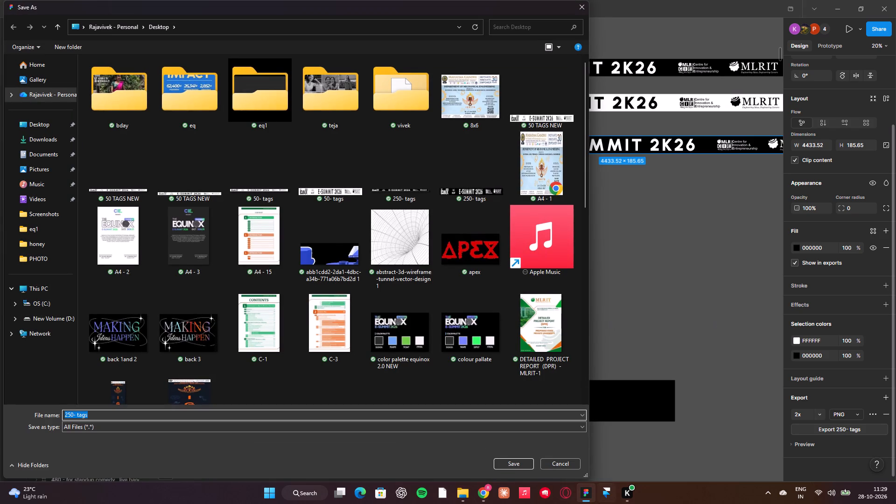
Save the 2x PNG export of the black 250- tags strip below the white strip to the Desktop as 250- tags.
left_click(518, 462)
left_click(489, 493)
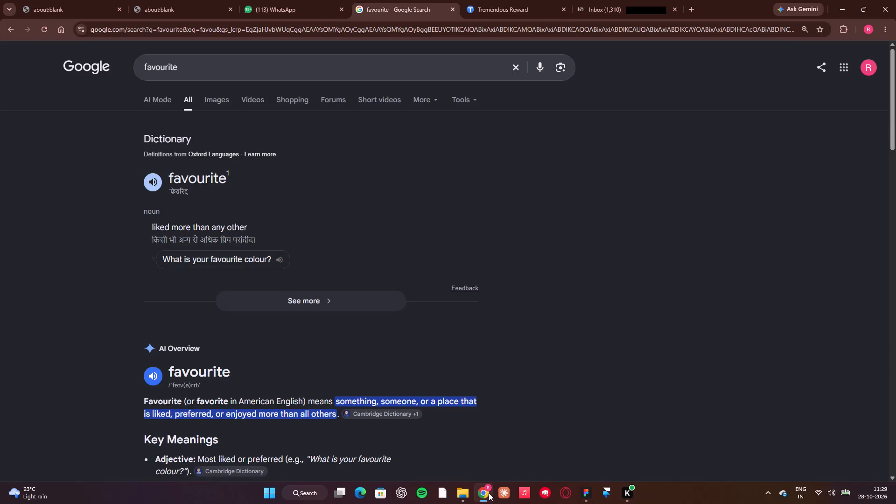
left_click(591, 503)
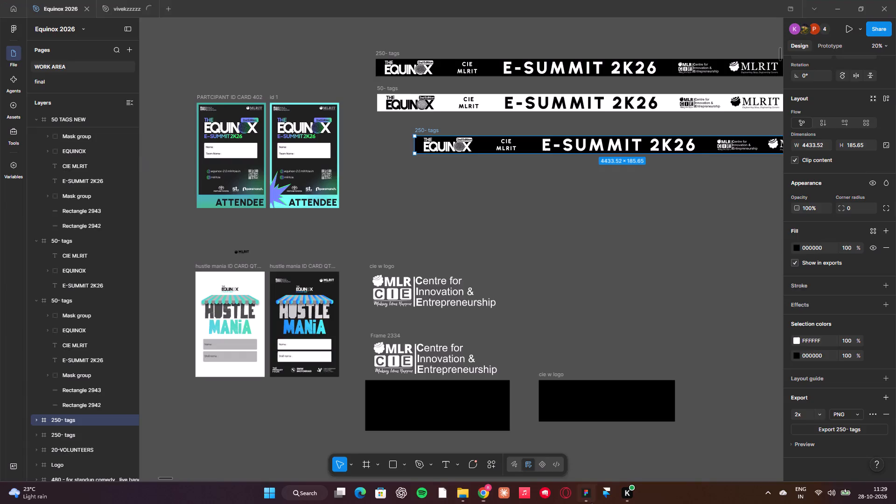
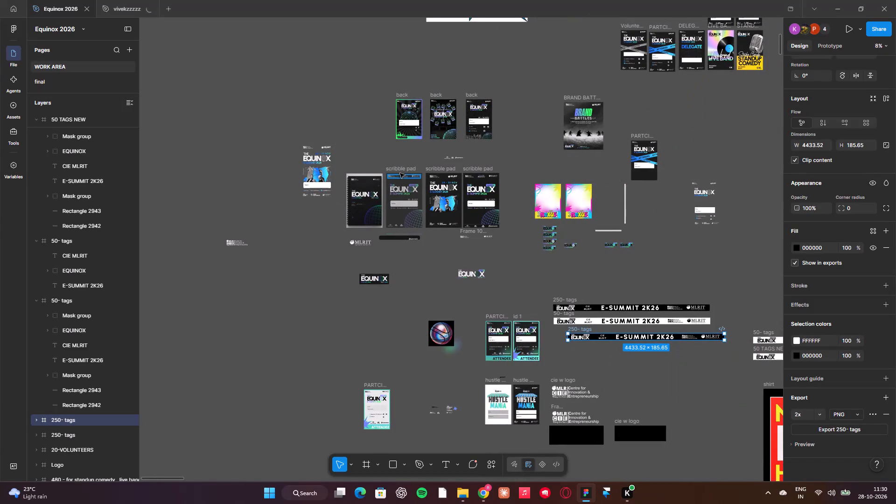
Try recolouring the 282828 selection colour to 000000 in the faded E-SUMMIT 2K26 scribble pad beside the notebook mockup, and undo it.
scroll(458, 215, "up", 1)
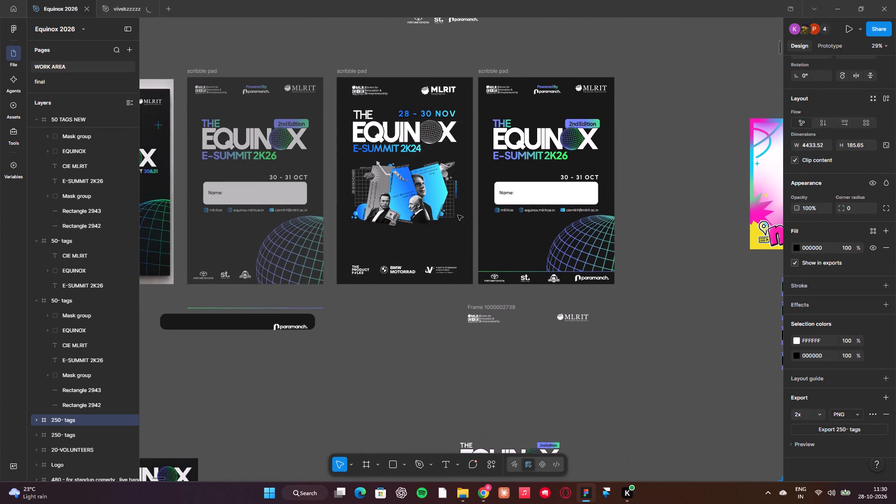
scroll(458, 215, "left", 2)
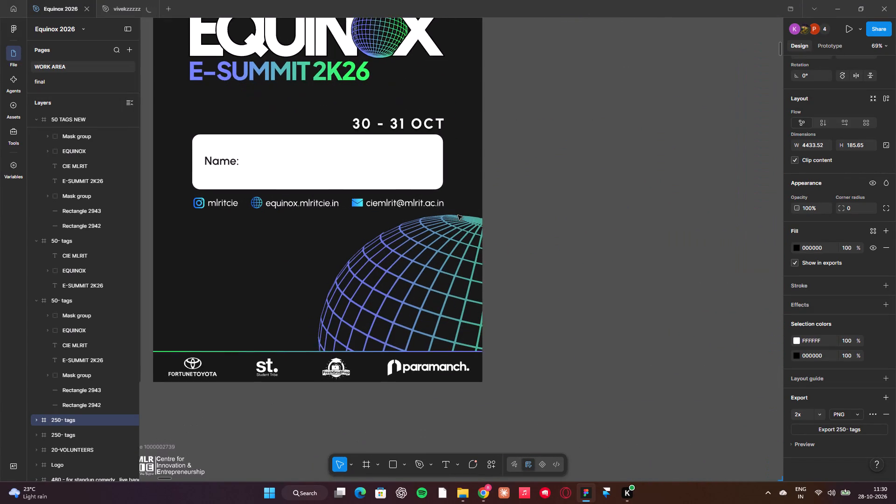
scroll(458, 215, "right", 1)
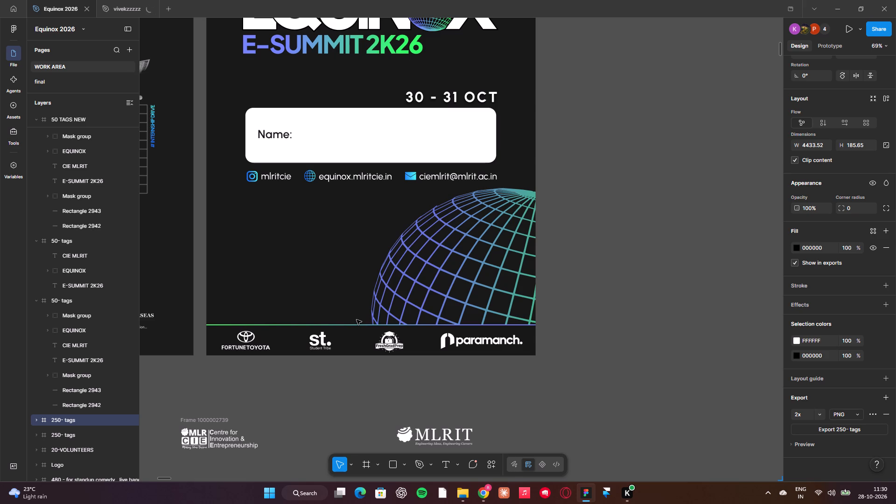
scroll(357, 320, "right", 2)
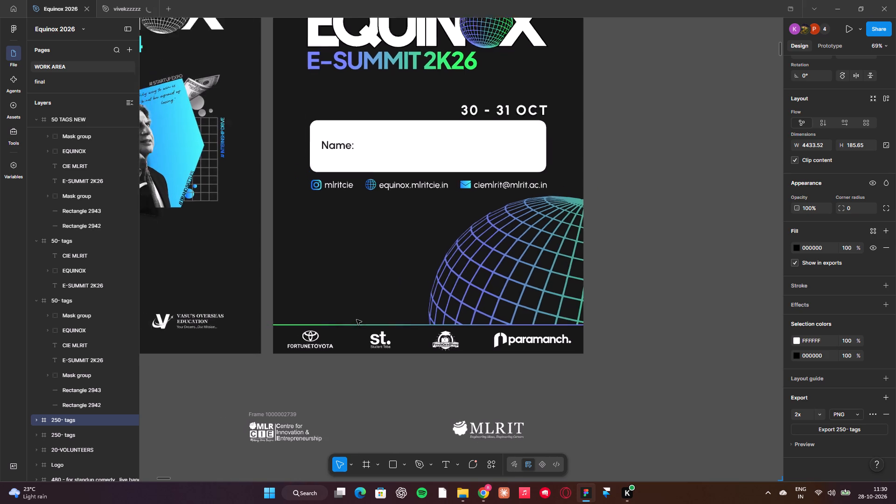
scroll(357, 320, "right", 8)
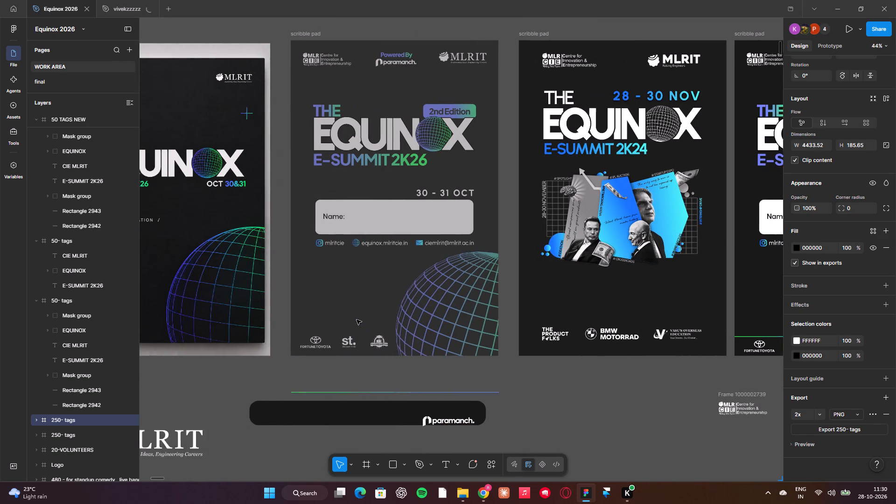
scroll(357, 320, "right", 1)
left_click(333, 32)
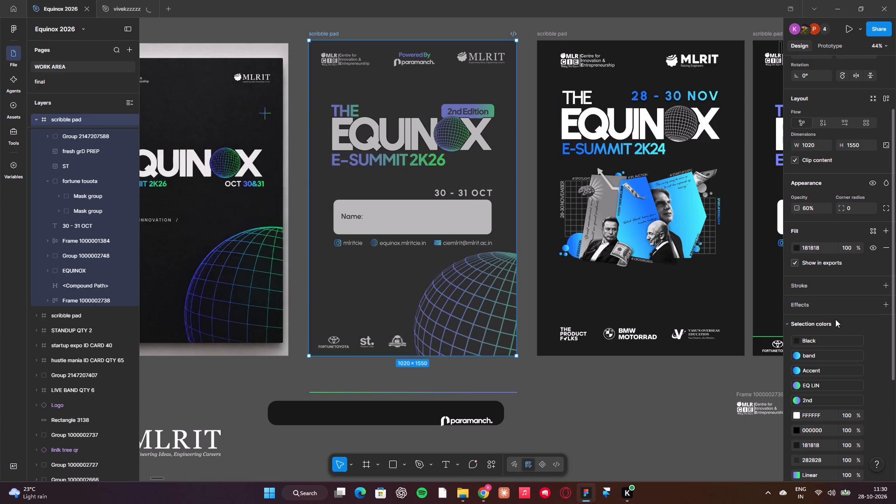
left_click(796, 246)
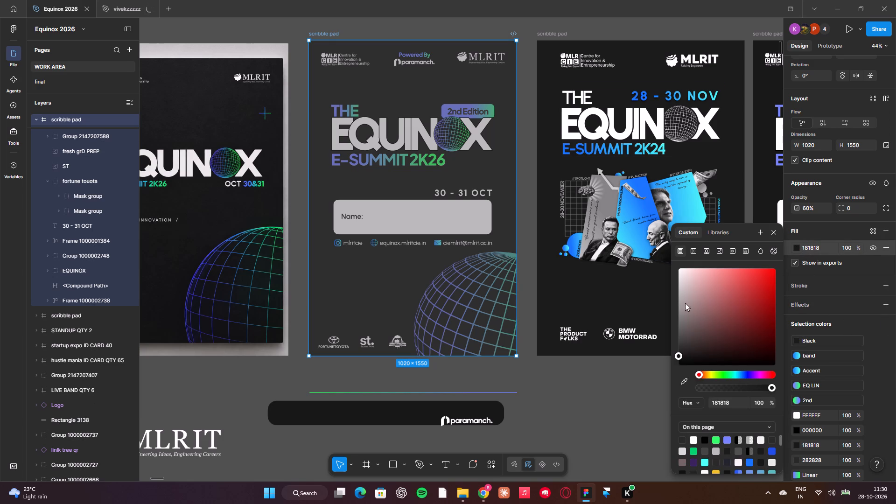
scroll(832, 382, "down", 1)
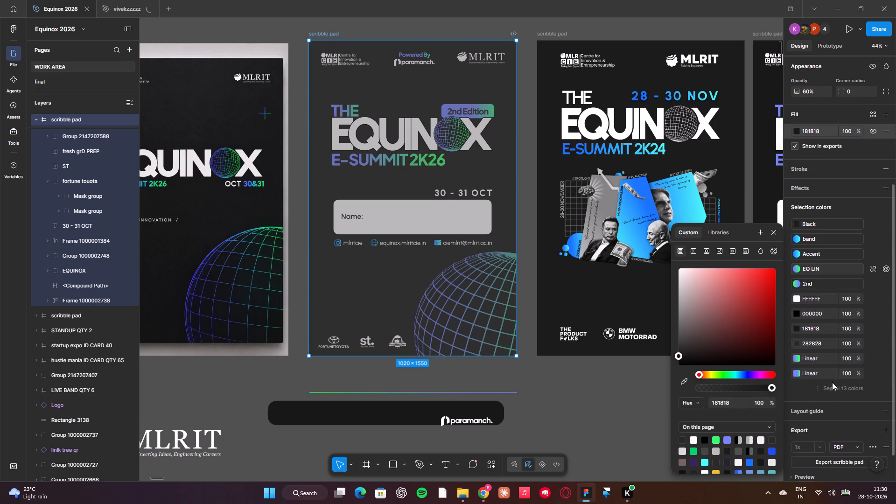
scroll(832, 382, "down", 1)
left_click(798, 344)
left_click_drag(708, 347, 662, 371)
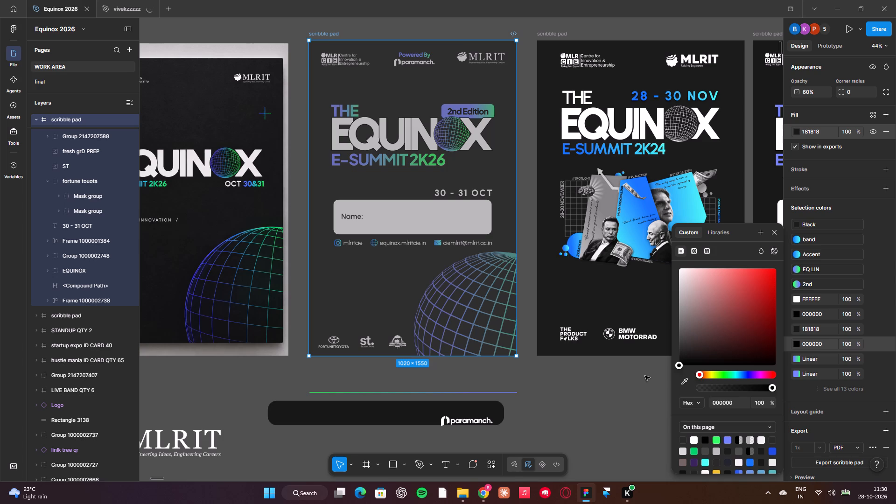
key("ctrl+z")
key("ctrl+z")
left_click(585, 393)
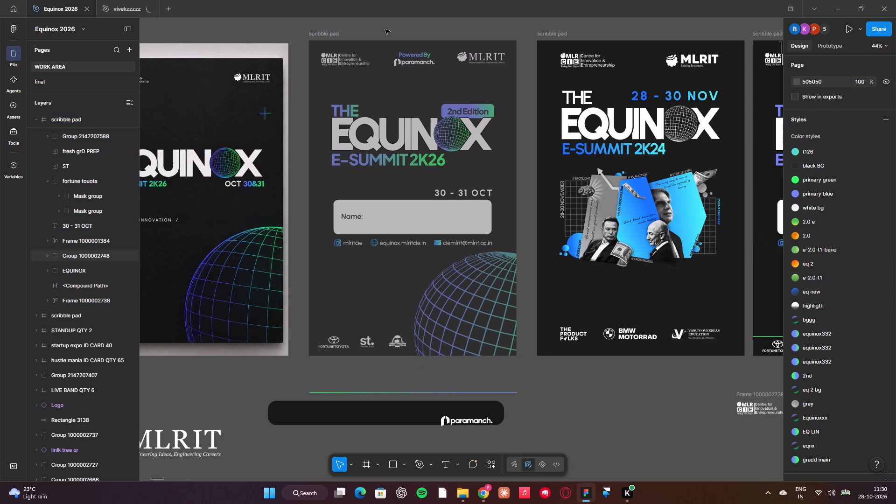
Set the opacity of the faded E-SUMMIT 2K26 scribble pad frame beside the notebook mockup to 100%.
left_click(338, 36)
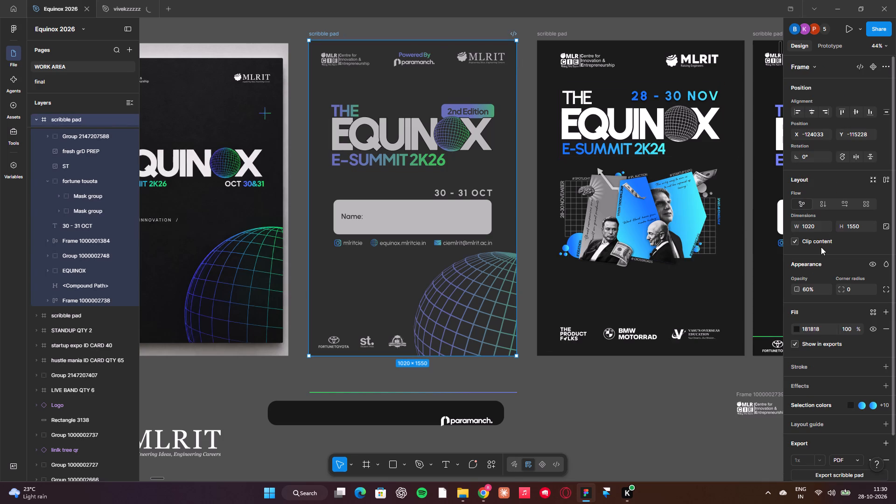
left_click_drag(797, 290, 751, 292)
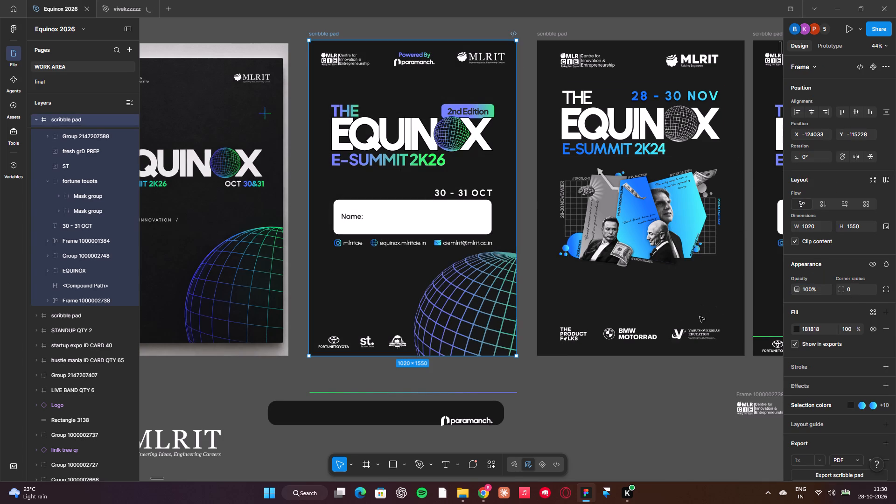
left_click(401, 377)
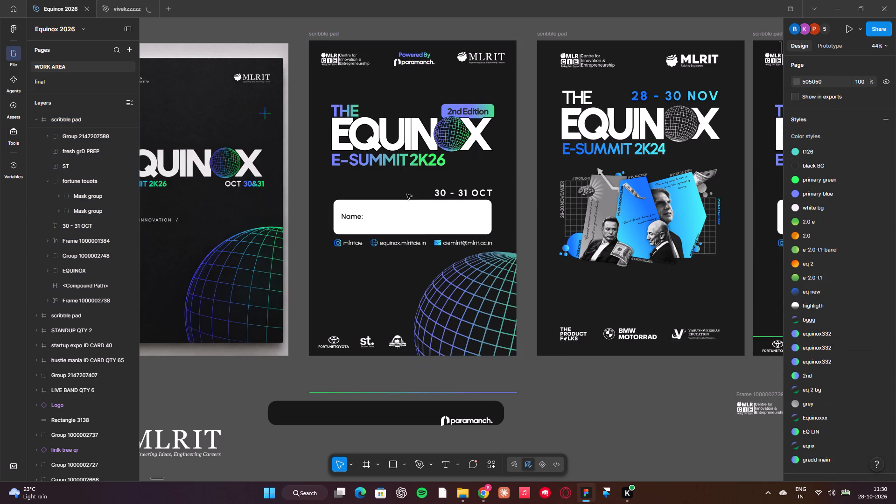
Change the background fill of the E-SUMMIT 2K26 scribble pad frame beside the notebook mockup to 1F1F1F.
left_click(324, 28)
left_click(325, 37)
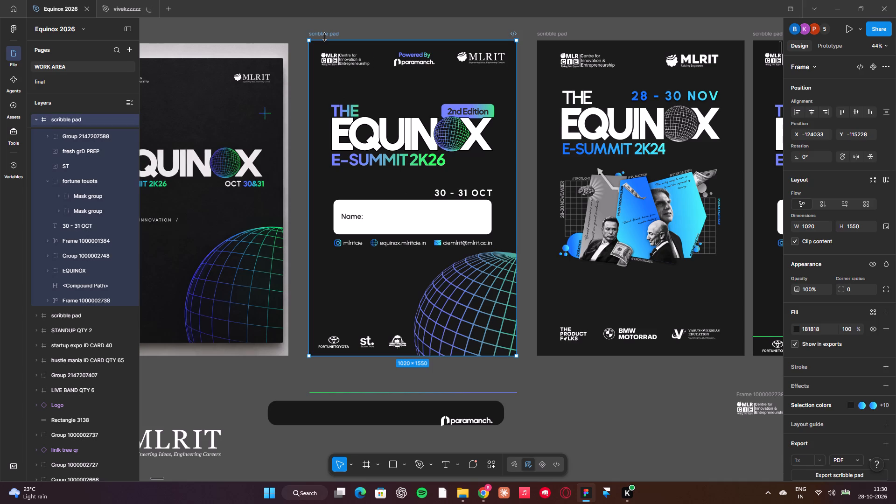
left_click(800, 333)
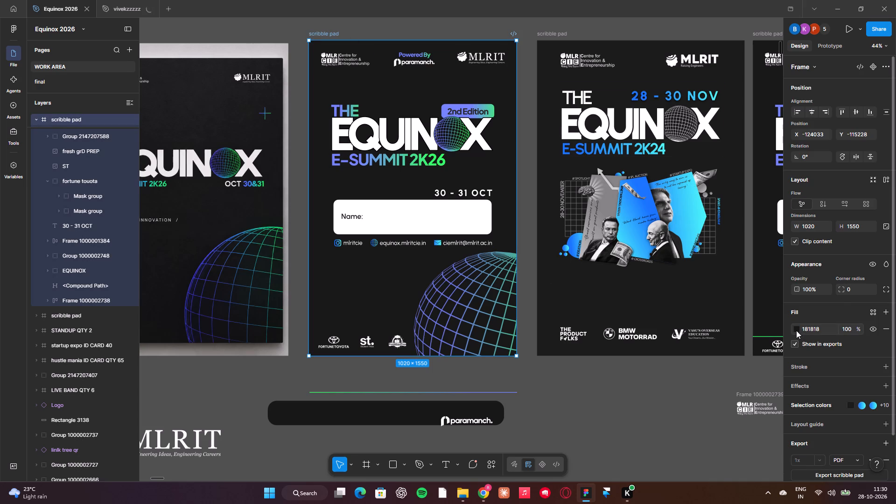
left_click(796, 330)
left_click(677, 354)
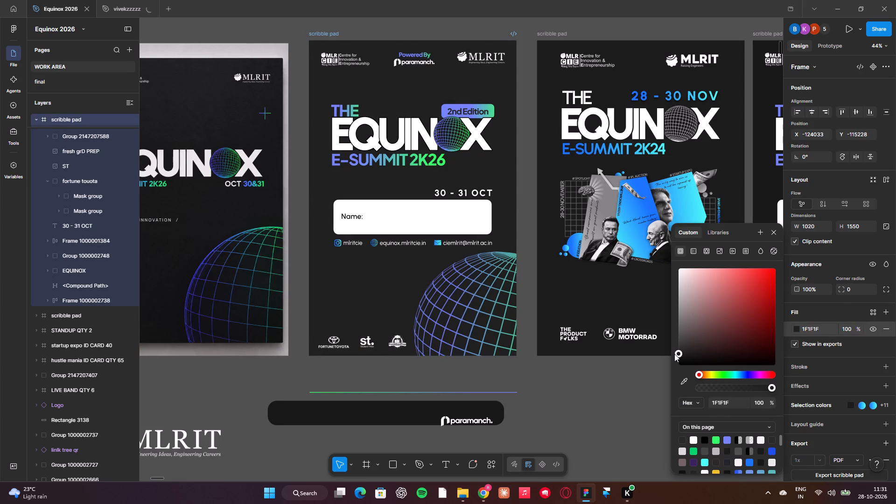
left_click(553, 373)
Set the export format of the E-SUMMIT 2K26 scribble pad frame beside the notebook mockup to PNG.
scroll(553, 373, "right", 1)
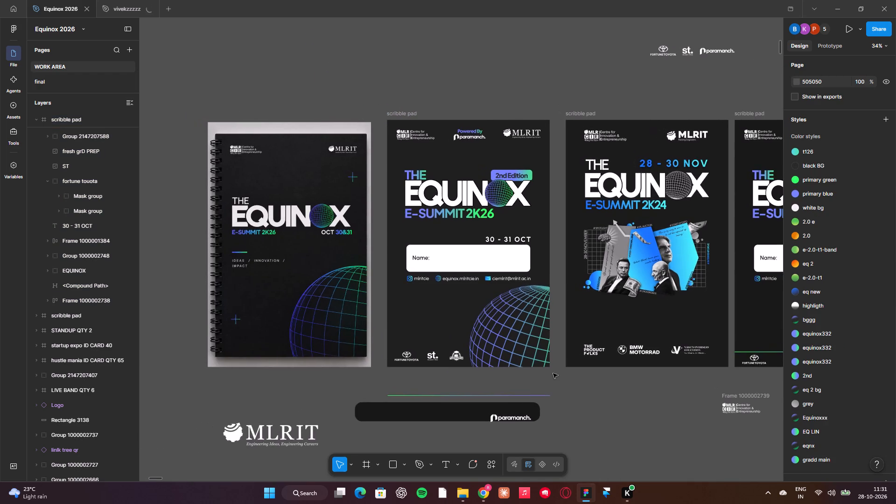
scroll(553, 373, "up", 2)
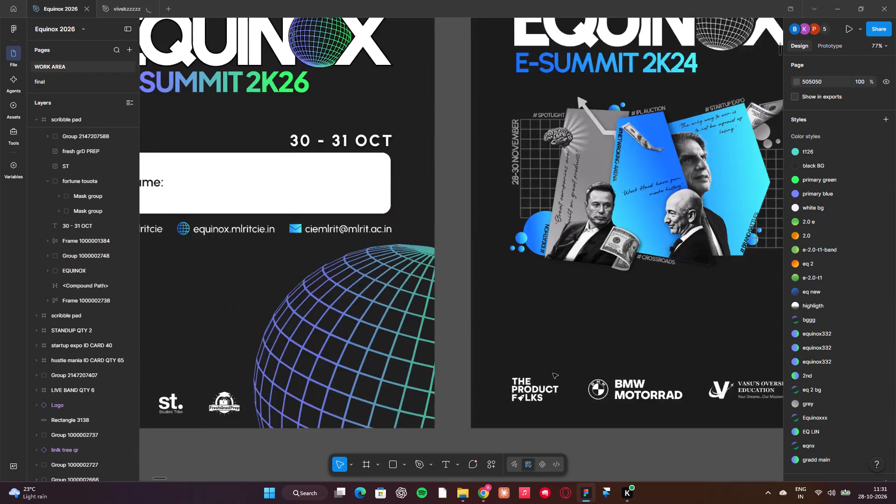
scroll(553, 373, "right", 1)
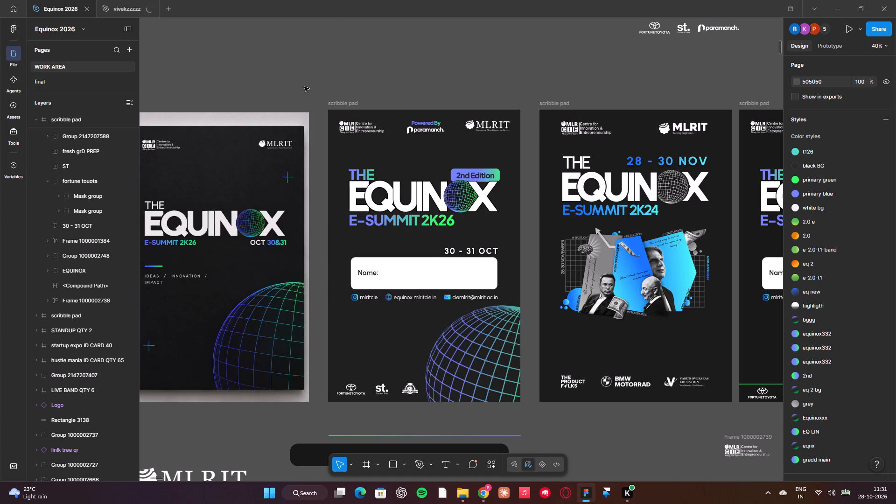
left_click(334, 102)
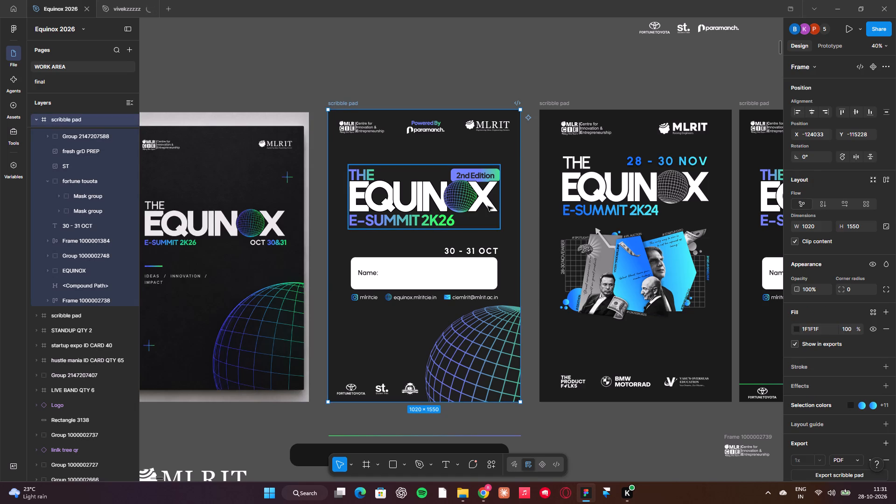
scroll(854, 417, "down", 3)
left_click(846, 413)
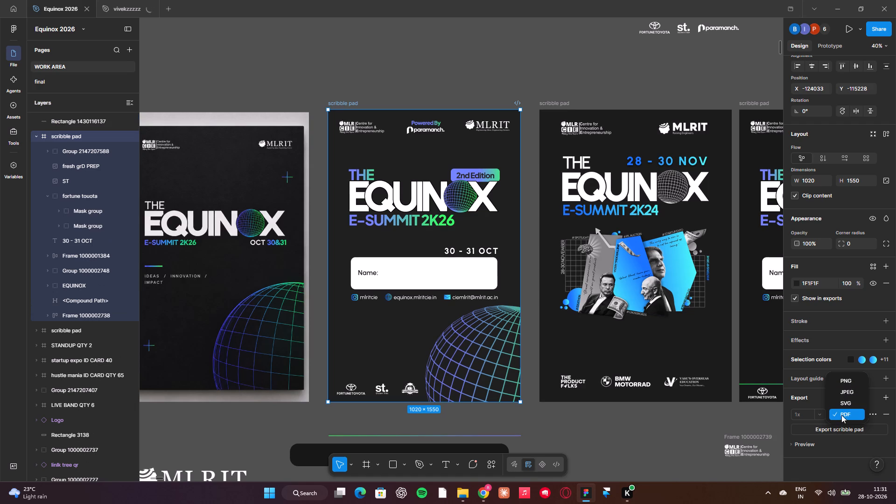
left_click(836, 384)
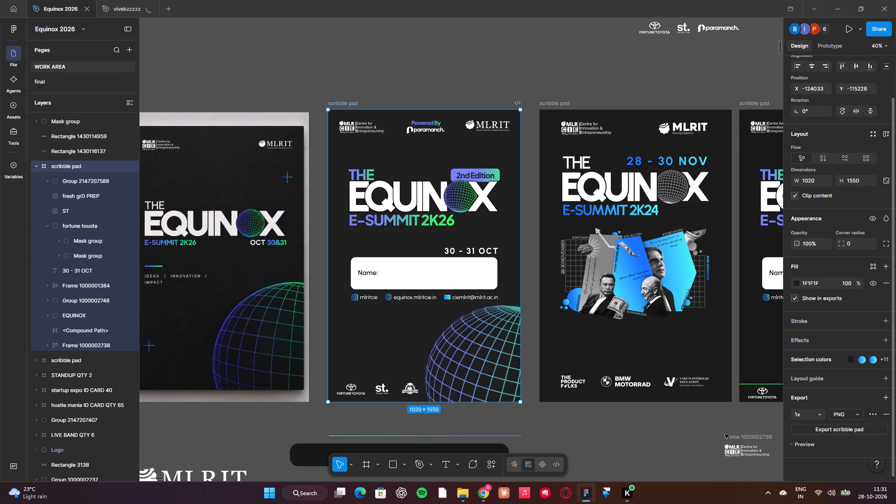
key("Escape")
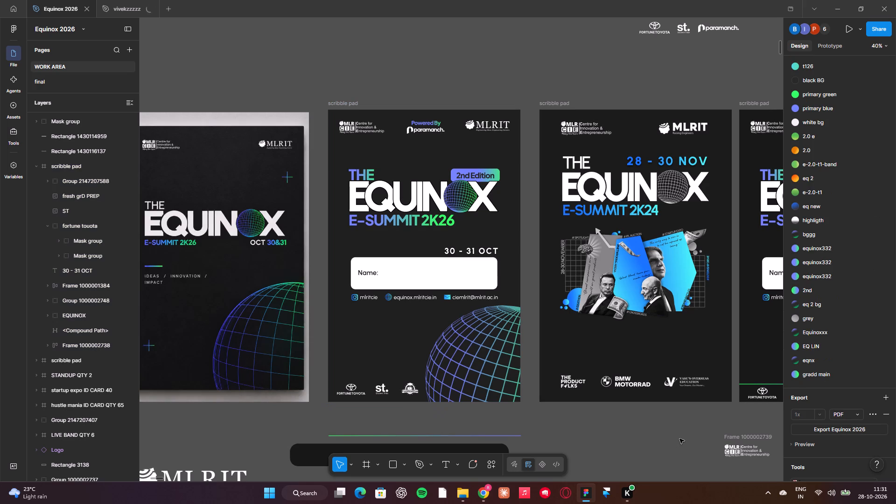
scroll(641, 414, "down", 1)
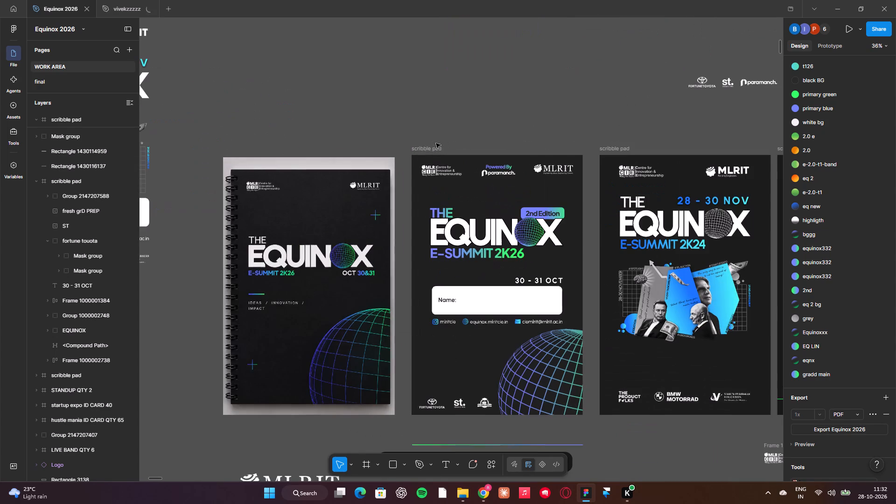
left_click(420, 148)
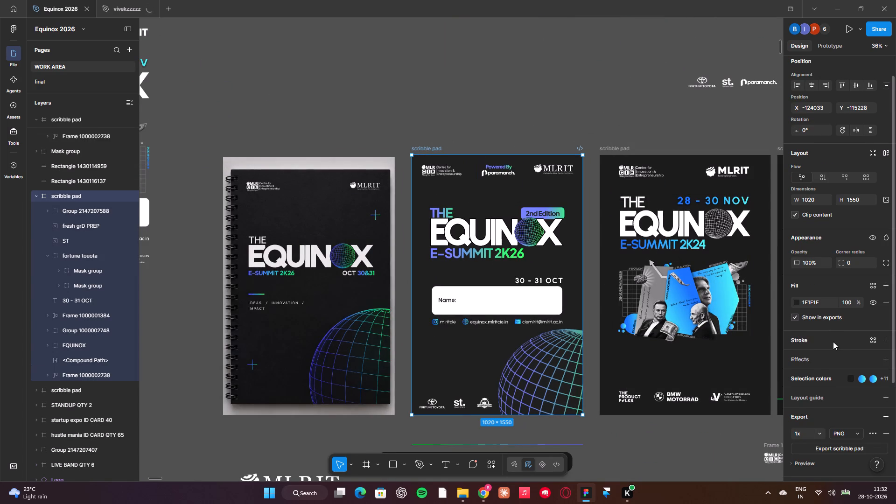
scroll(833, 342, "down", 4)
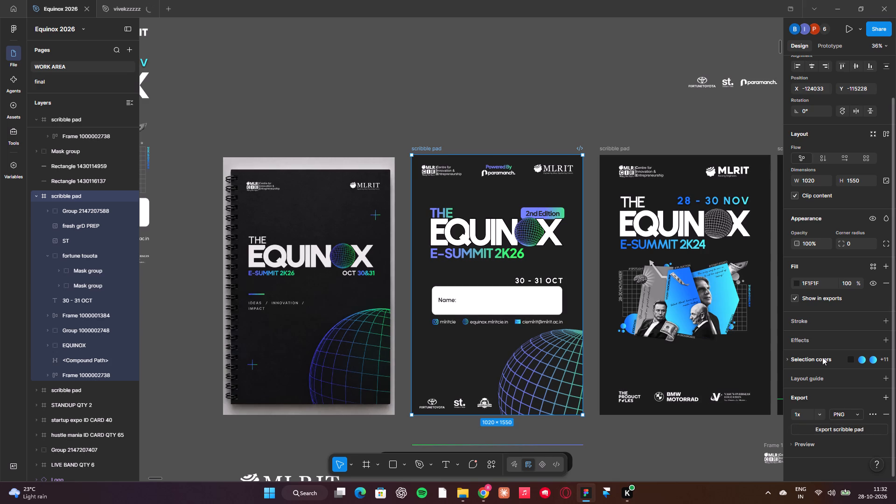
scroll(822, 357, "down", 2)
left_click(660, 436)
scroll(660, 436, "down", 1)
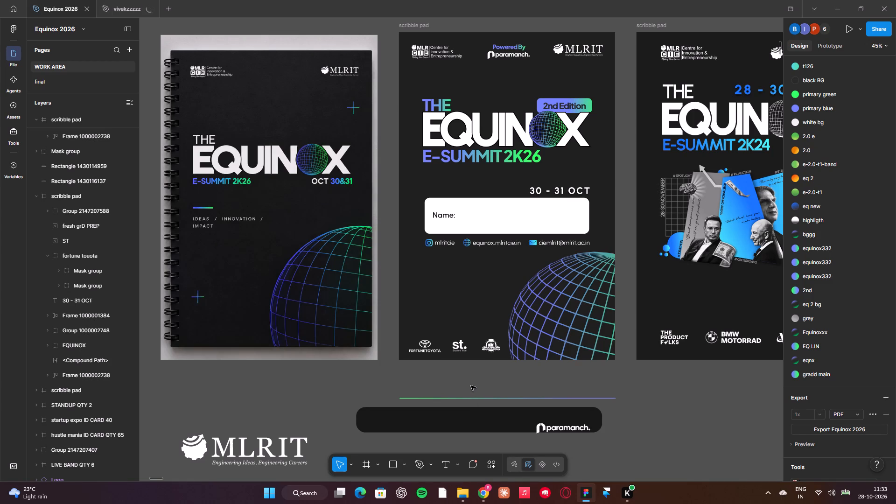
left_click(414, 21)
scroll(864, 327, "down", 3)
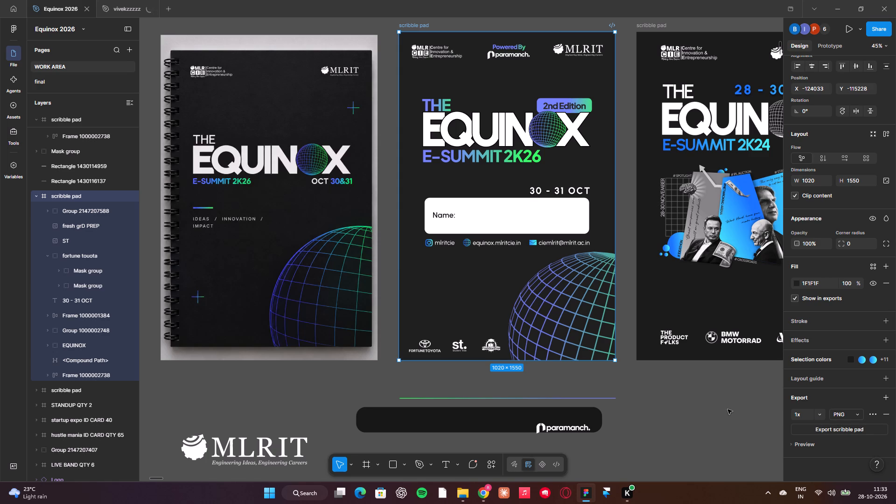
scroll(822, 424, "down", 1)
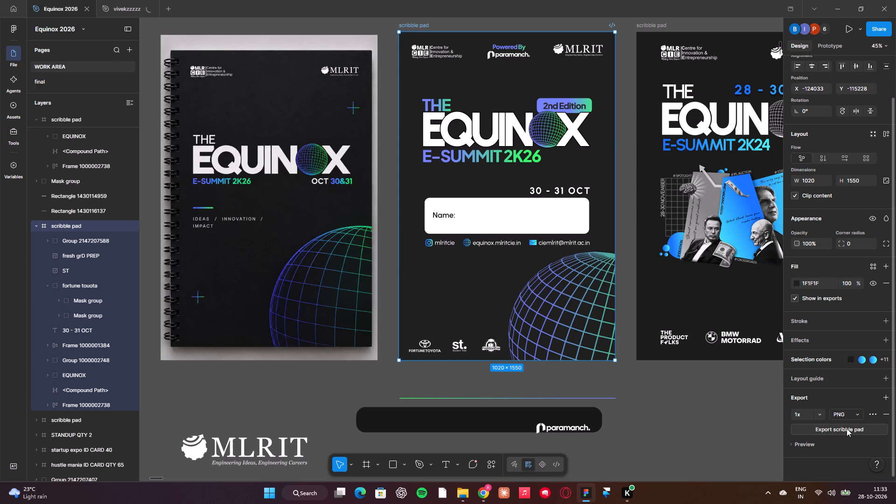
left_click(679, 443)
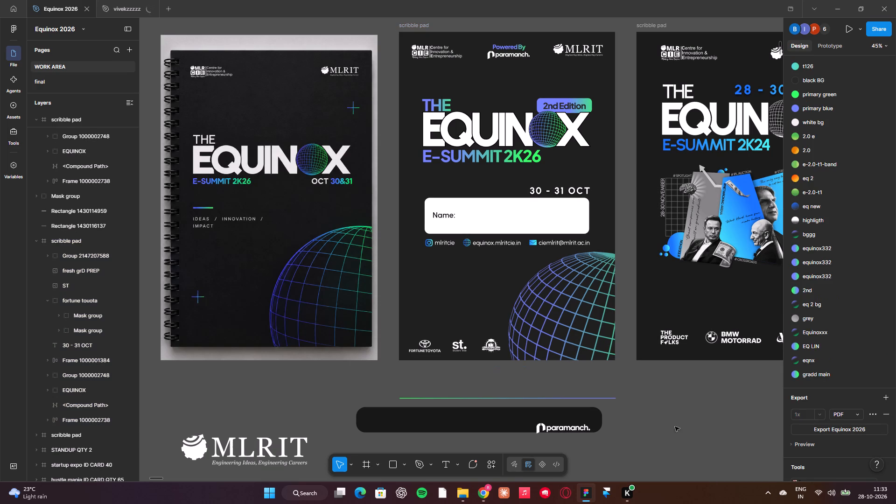
Export the E-SUMMIT 2K26 scribble pad frame beside the notebook mockup as a 1x PNG.
scroll(667, 400, "up", 1)
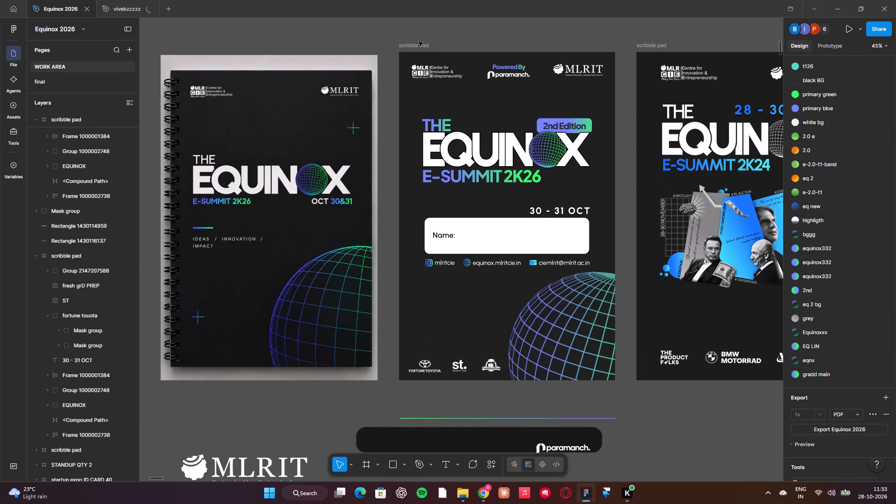
left_click(413, 42)
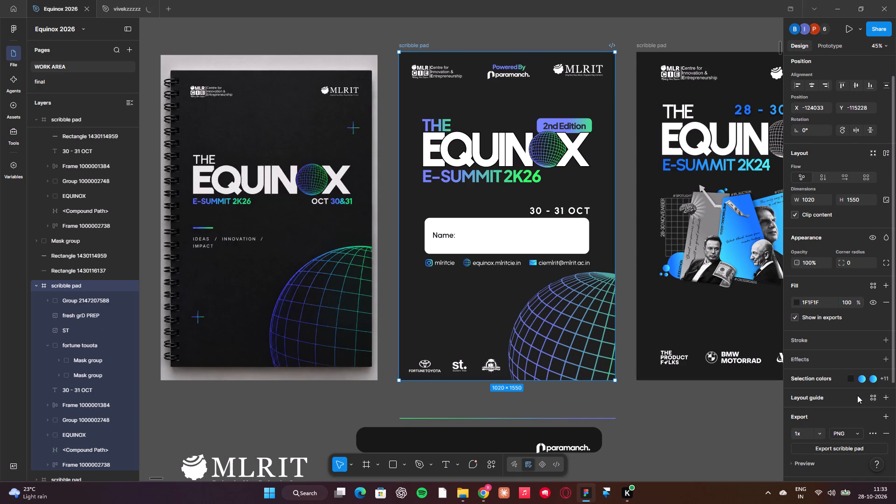
scroll(857, 395, "down", 3)
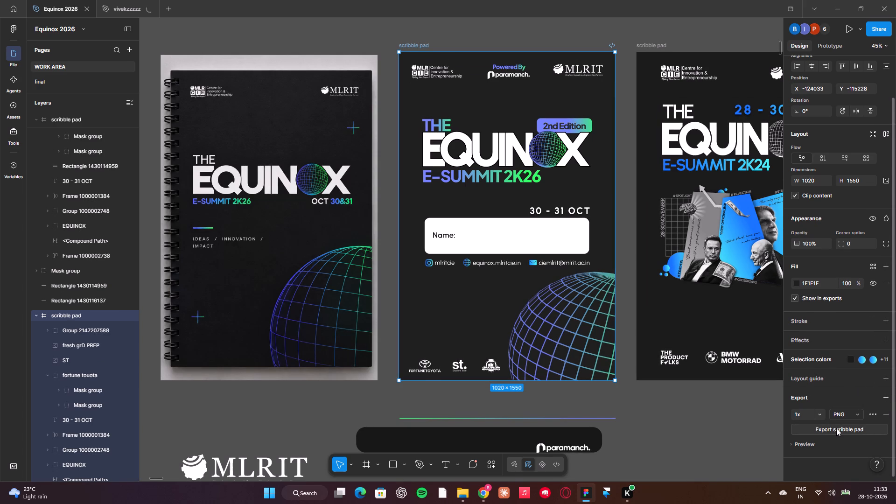
left_click(836, 428)
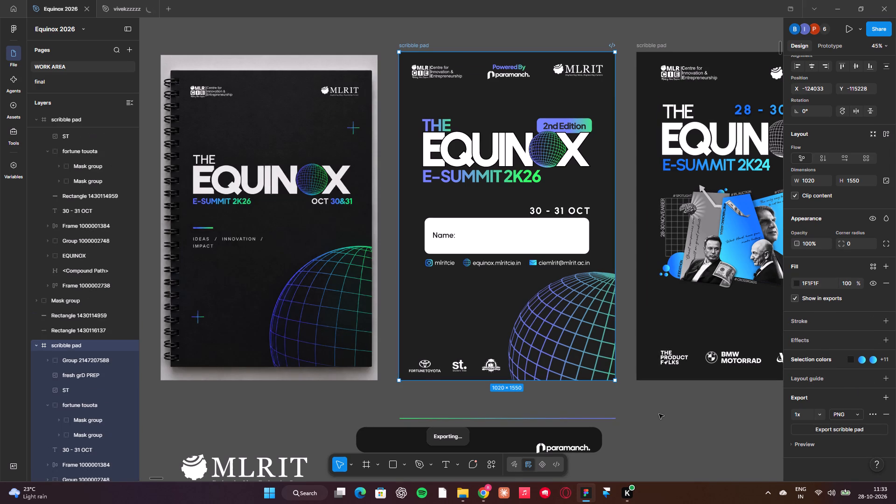
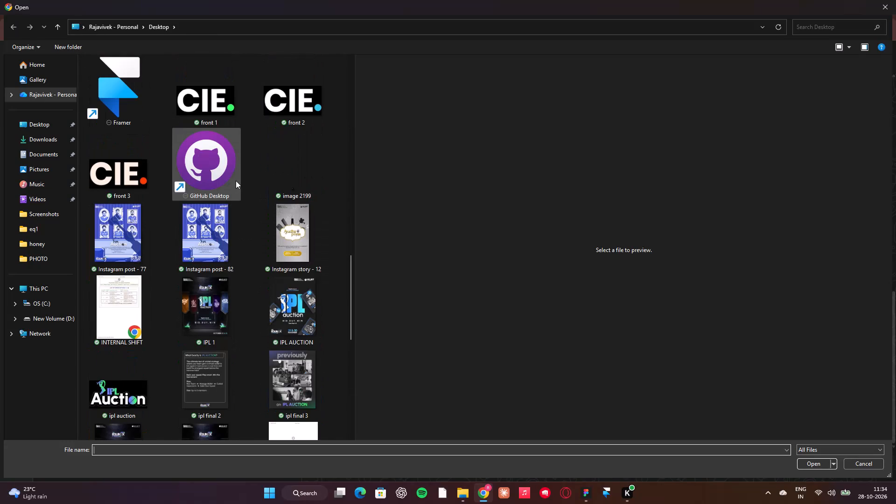
Select scribble pad.png from the Desktop folder as the file to open in Chrome.
scroll(236, 181, "up", 3)
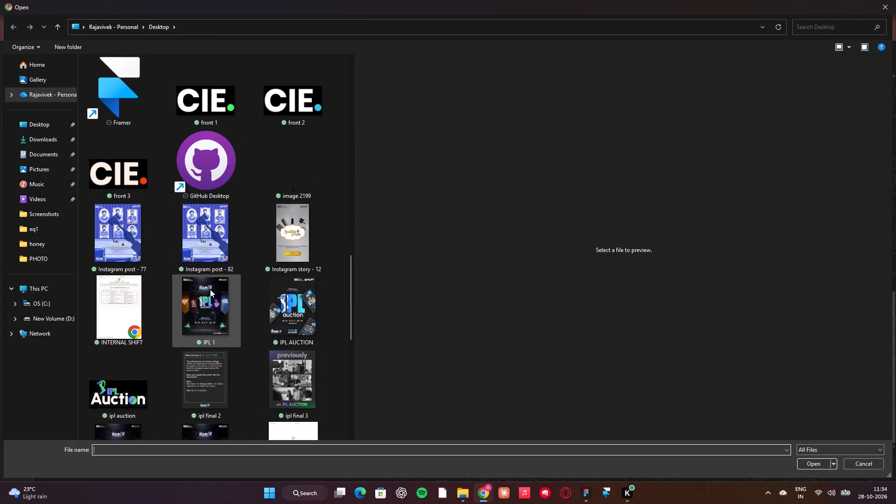
key("s")
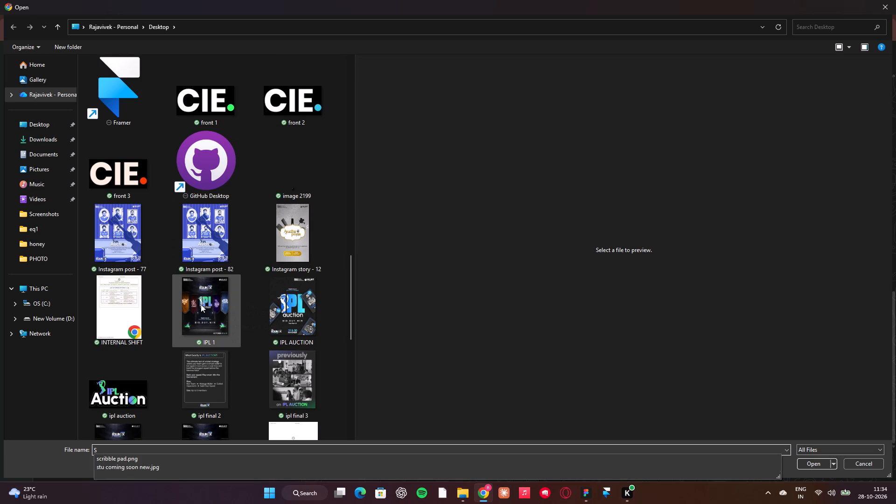
left_click(113, 455)
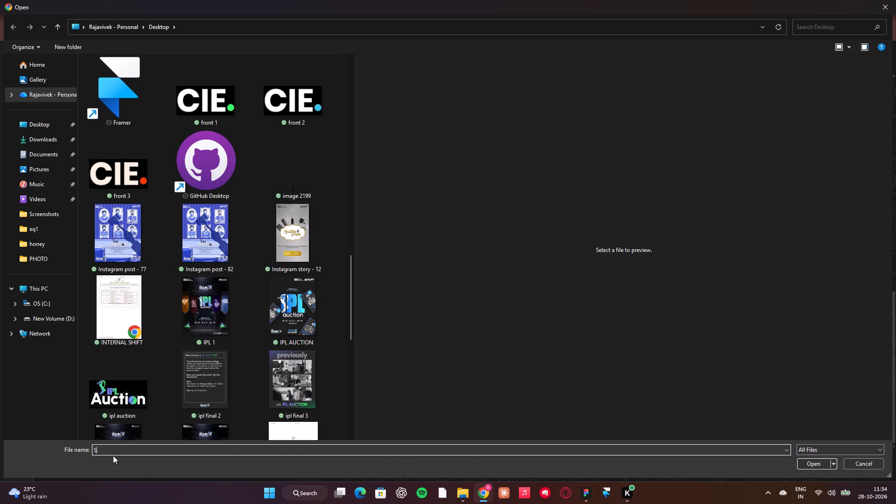
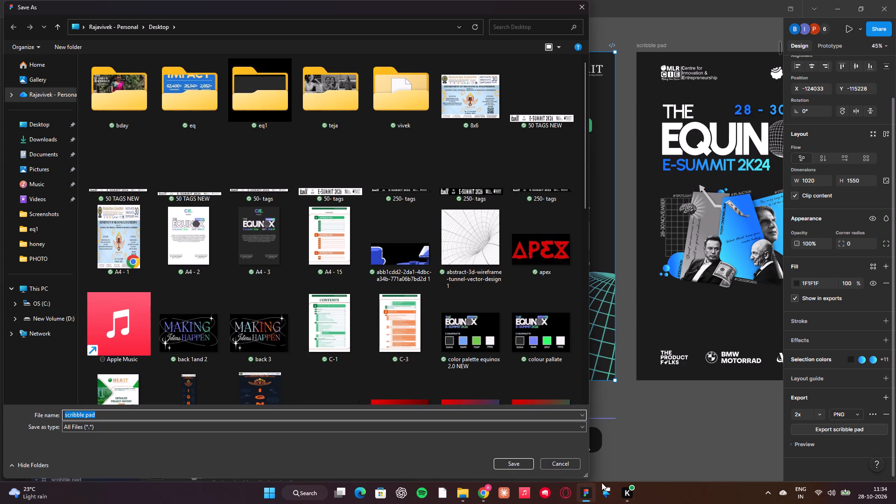
Save the scribble pad export at 2x as a PNG named scribble pad in the Desktop folder.
left_click(511, 465)
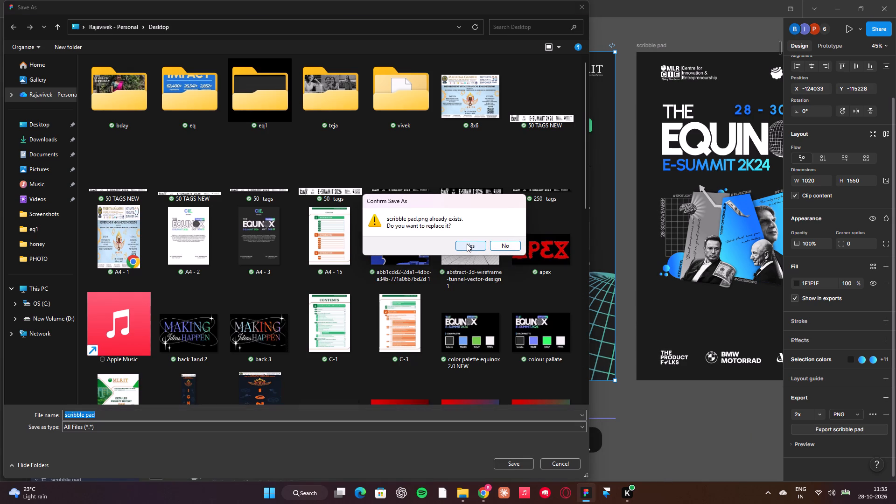
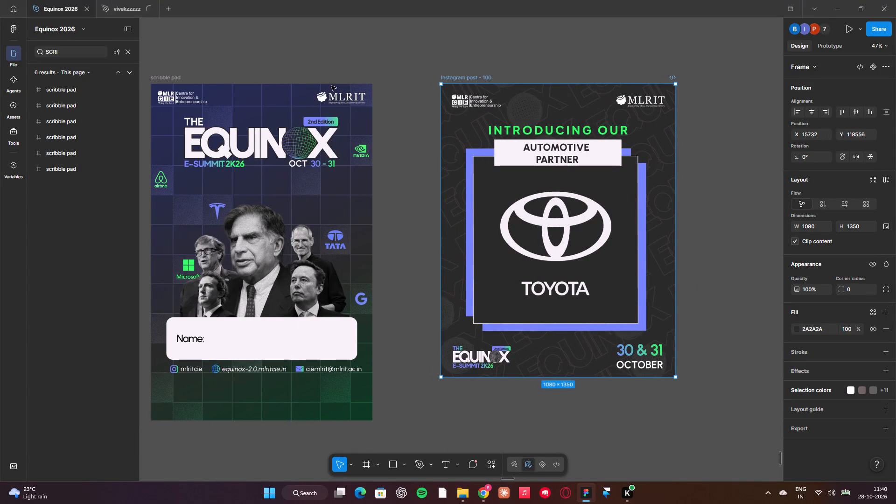
Duplicate the 1020 × 1550 scribble pad frame that carries the Name box.
scroll(308, 158, "right", 1)
left_click(210, 71)
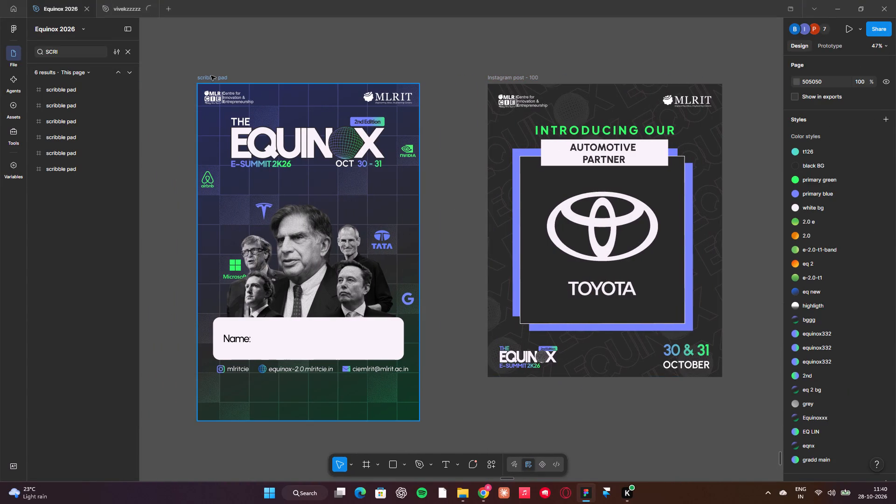
left_click(211, 78)
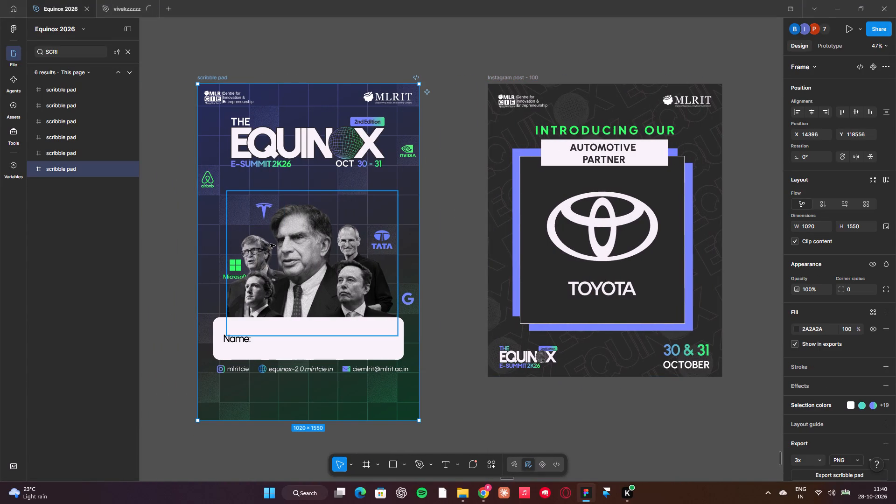
key("ctrl+d")
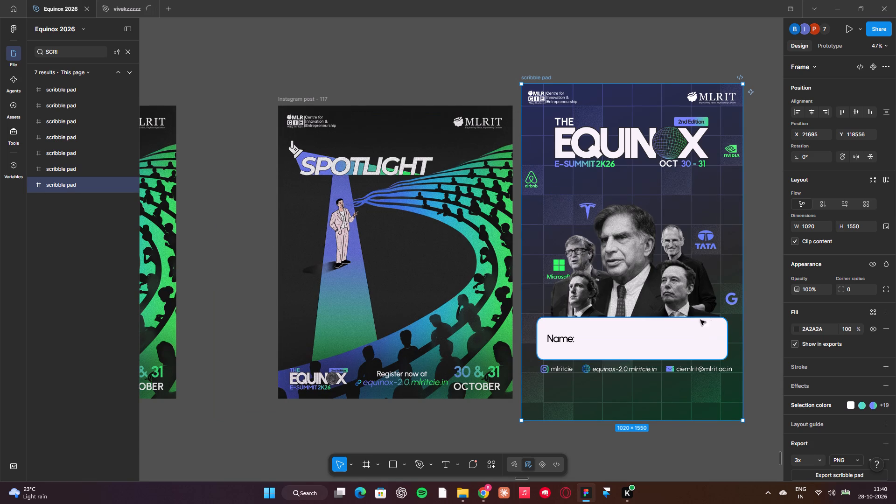
Move the group of founder portraits out of the duplicated scribble pad onto the empty canvas beside it.
left_click_drag(622, 285, 604, 267)
left_click(604, 267)
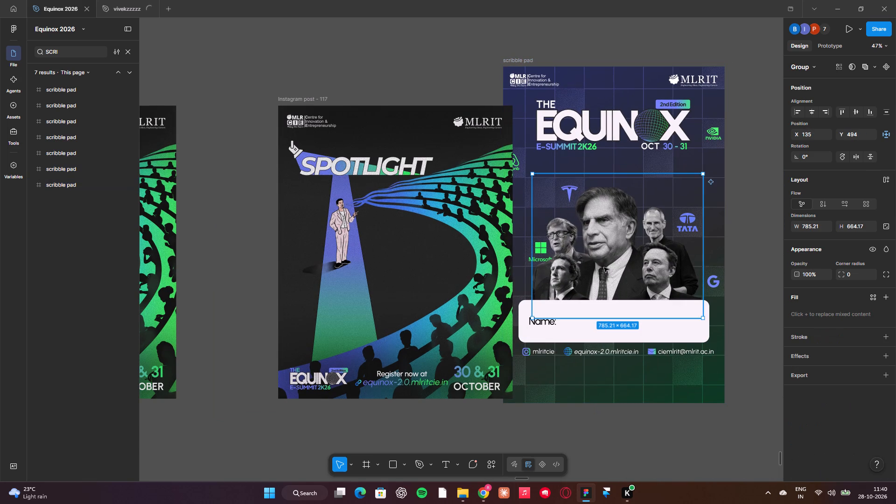
left_click_drag(604, 267, 762, 366)
scroll(741, 362, "left", 1)
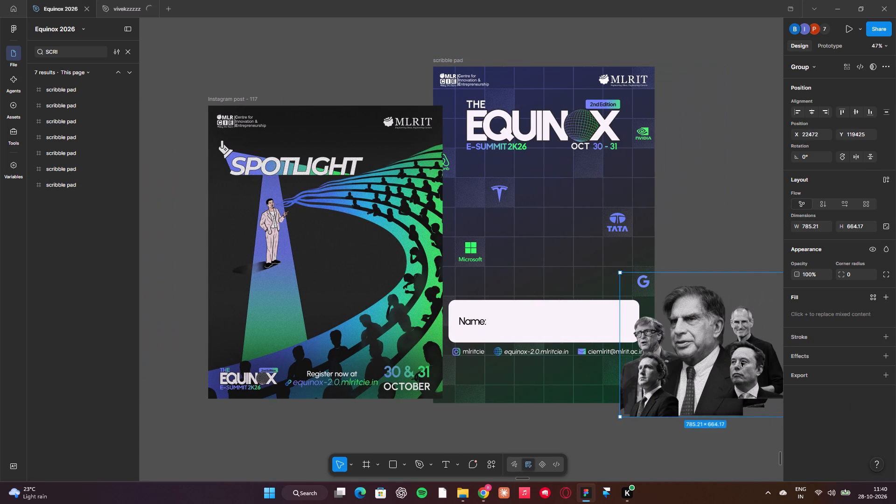
scroll(741, 362, "left", 1)
left_click_drag(709, 363, 823, 361)
Move the white name box, the contact details row and the Name label out of the duplicate onto the canvas below.
left_click_drag(550, 318, 691, 422)
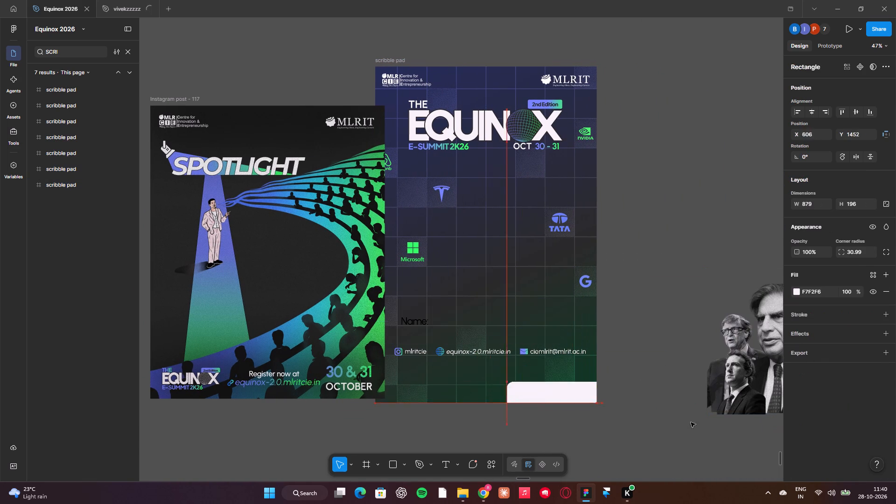
left_click_drag(691, 422, 703, 443)
left_click(531, 359)
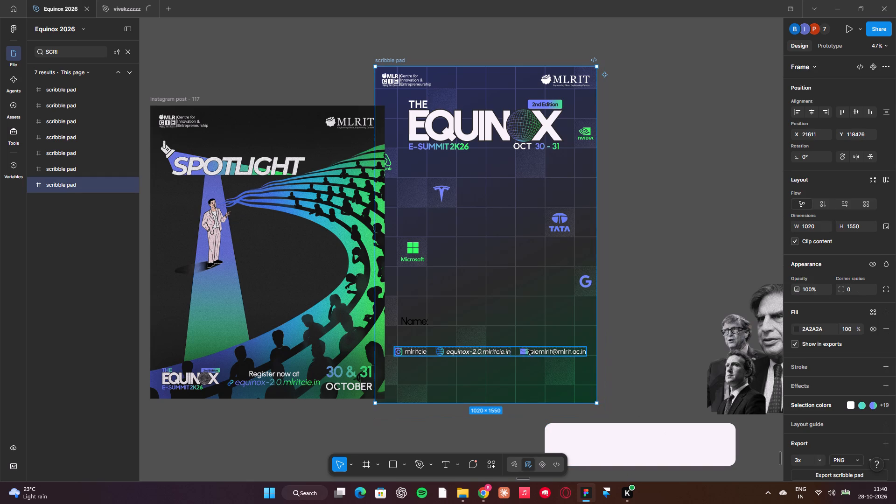
left_click_drag(529, 353, 593, 232)
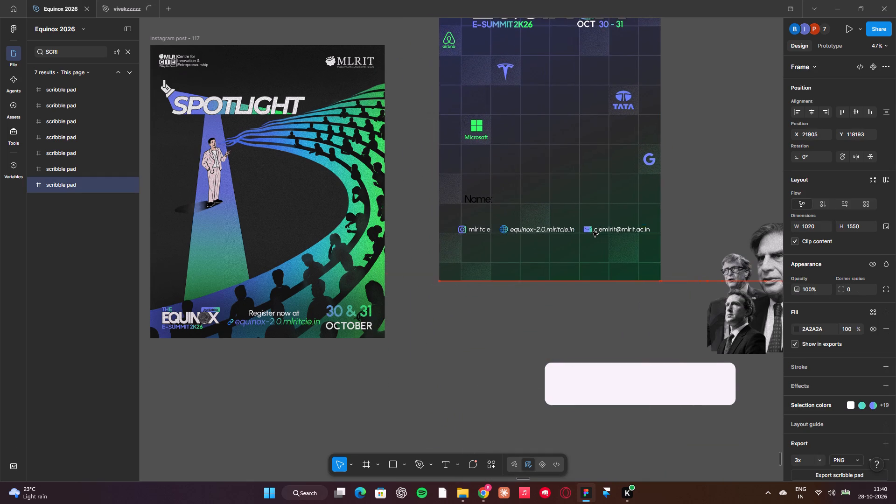
left_click_drag(589, 232, 591, 237)
left_click(591, 237)
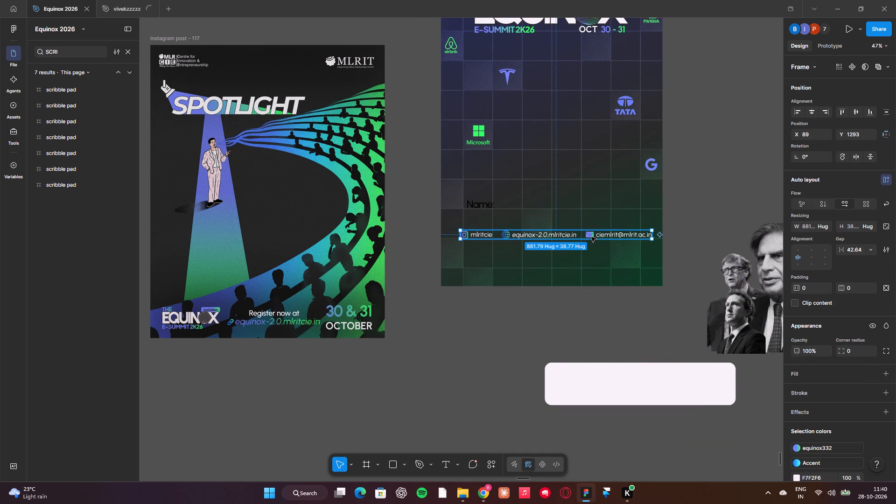
left_click_drag(591, 236, 667, 431)
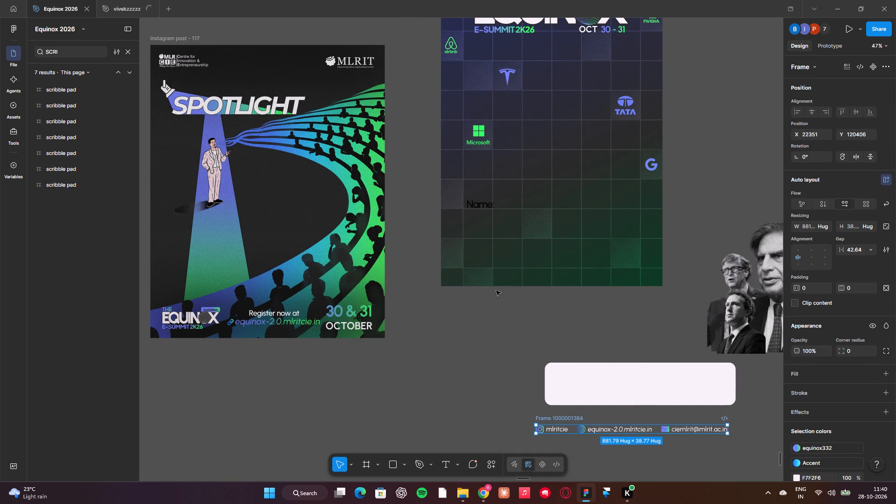
left_click_drag(481, 209, 549, 321)
Edit the duplicate's gradient background vector and pull its top-right corner point in to the frame's corner.
scroll(549, 321, "up", 1)
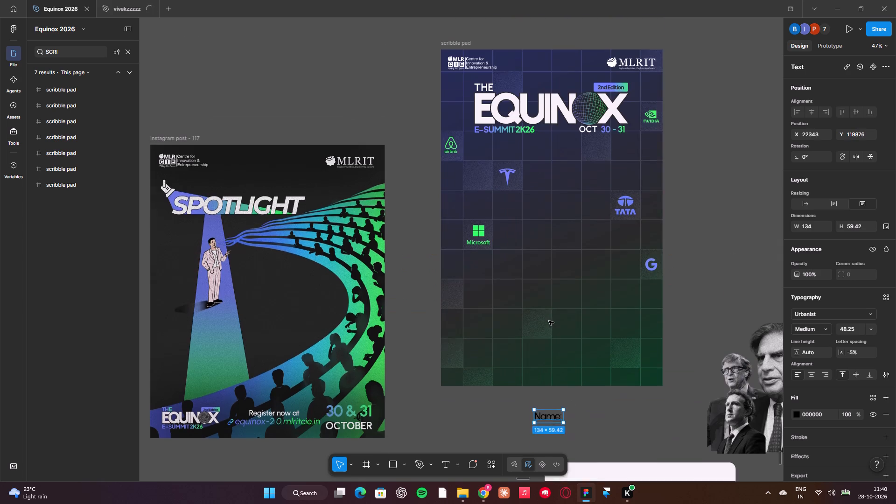
scroll(549, 321, "up", 1)
left_click(512, 224)
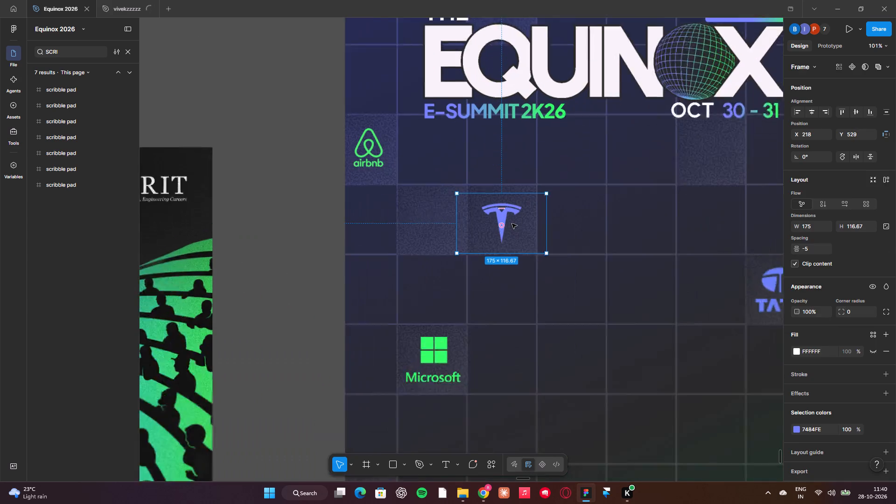
left_click(391, 238)
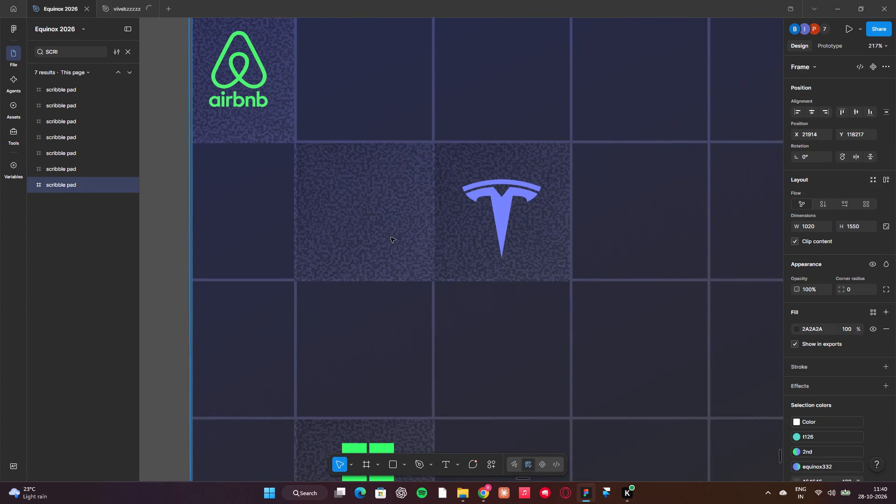
double_click(391, 238)
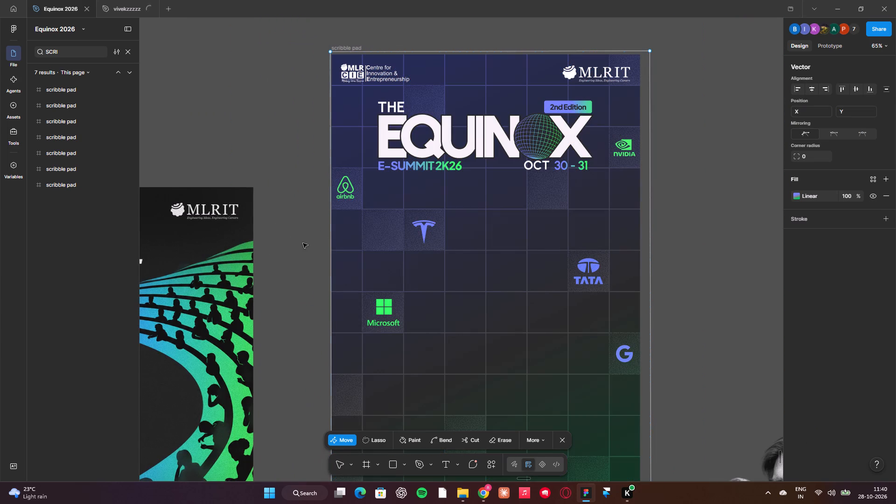
left_click(301, 243)
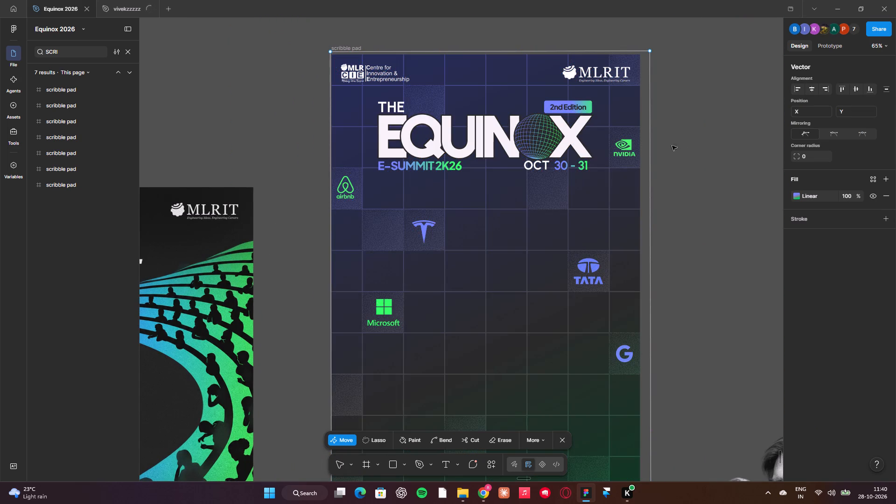
left_click_drag(615, 179, 580, 194)
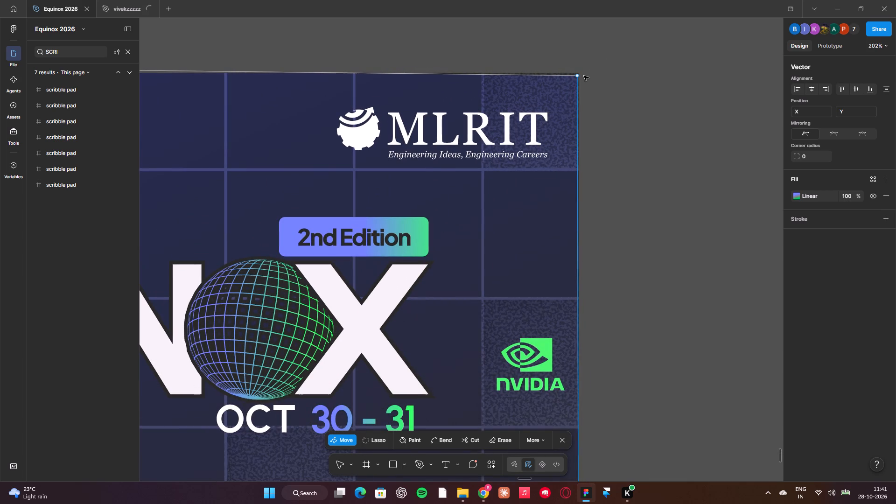
Reshape the duplicate's gradient background vector, pulling its top-right point beyond the frame's corner and its bottom-right point up near the frame's corner.
left_click_drag(577, 76, 577, 73)
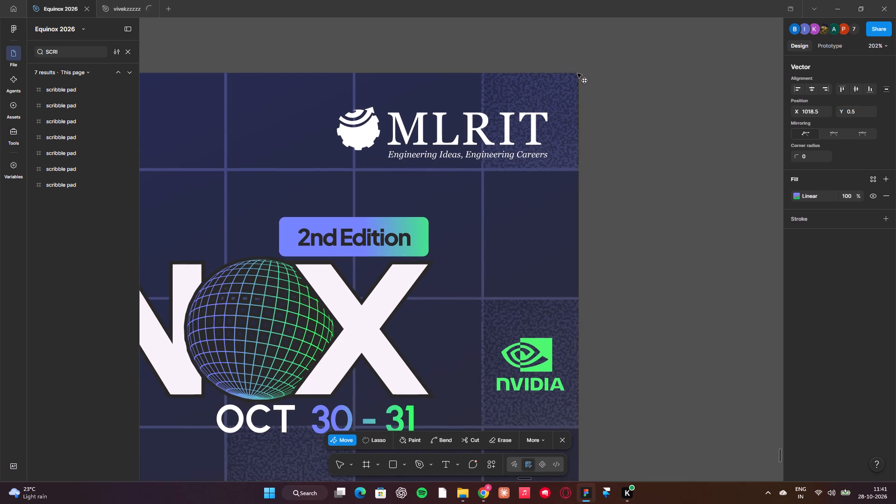
left_click_drag(577, 73, 623, 55)
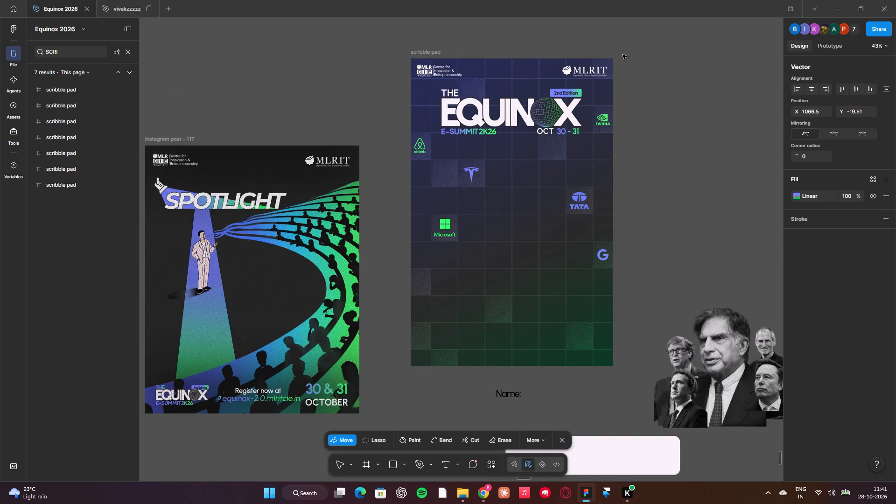
scroll(623, 55, "up", 1)
scroll(623, 55, "down", 2)
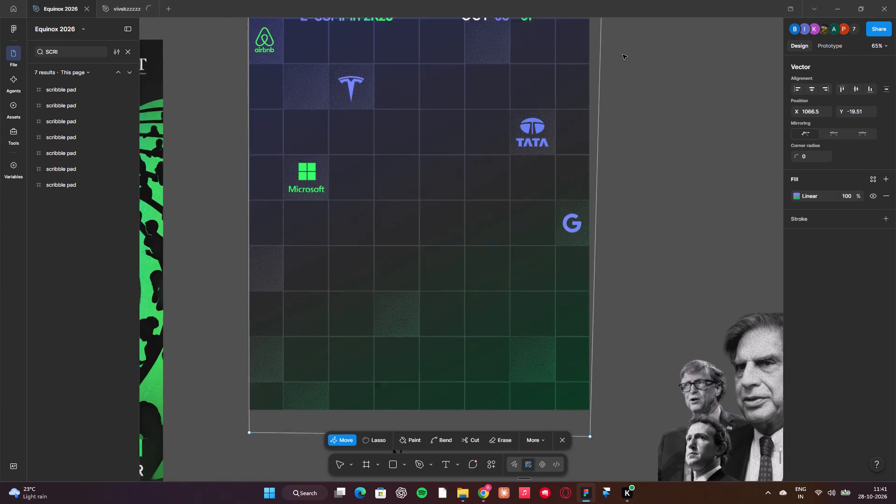
scroll(623, 55, "down", 2)
left_click_drag(587, 322, 589, 296)
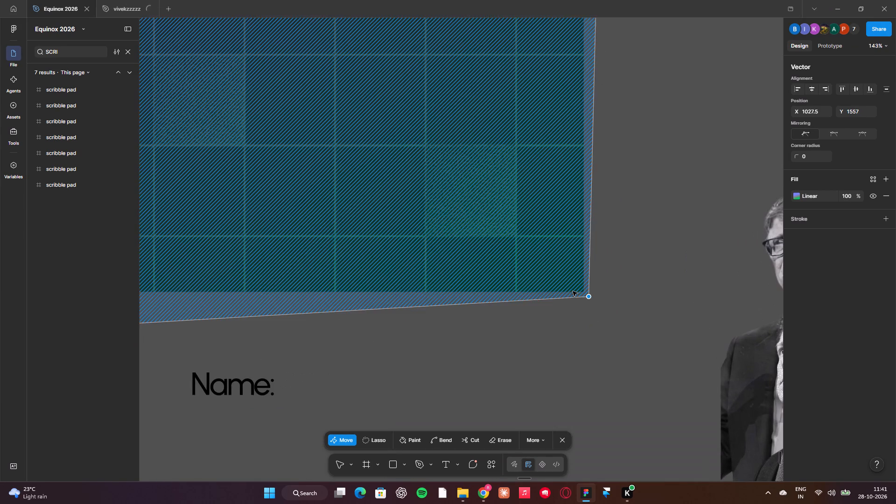
left_click(604, 300)
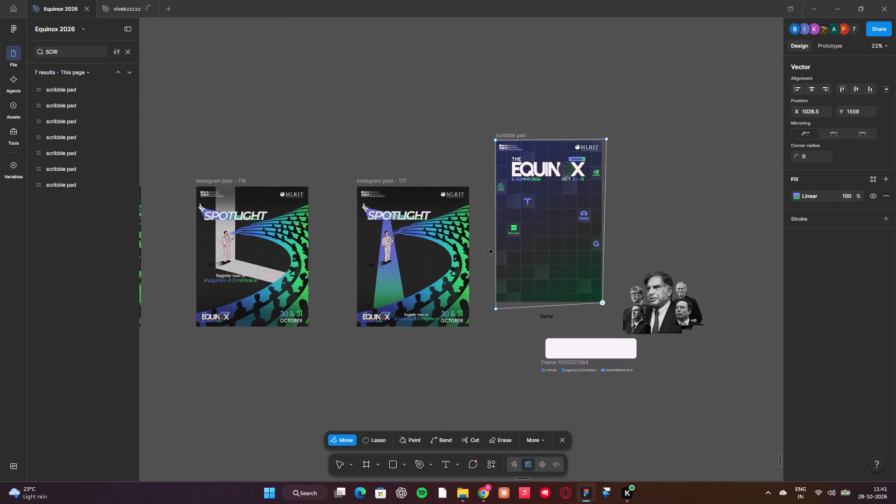
double_click(439, 70)
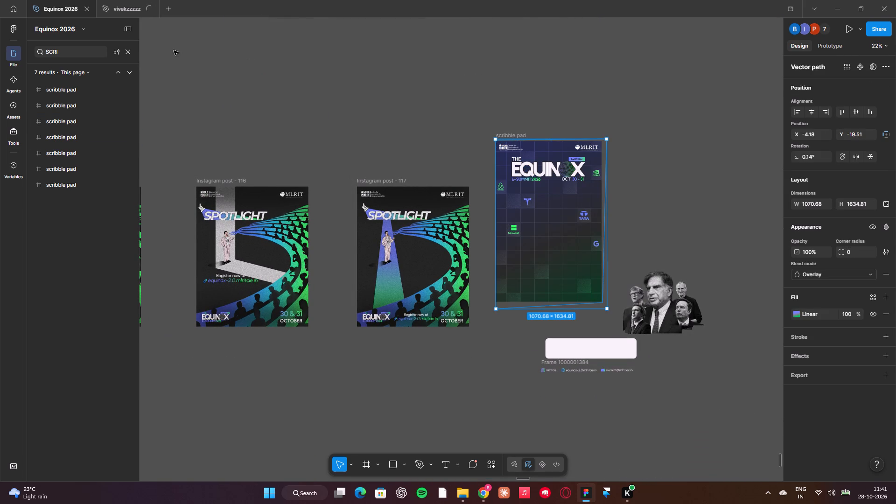
Clear the layer search and lock the gradient background vector in the duplicated scribble pad.
left_click(126, 53)
left_click(555, 163)
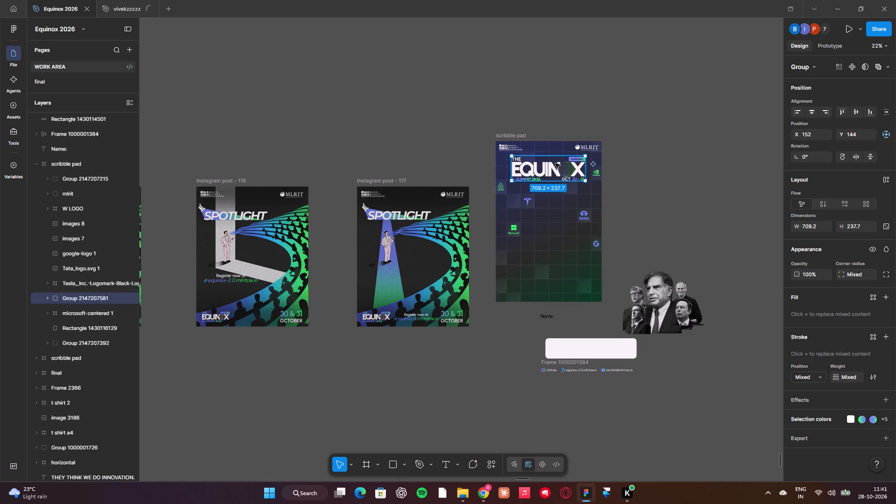
left_click(535, 140)
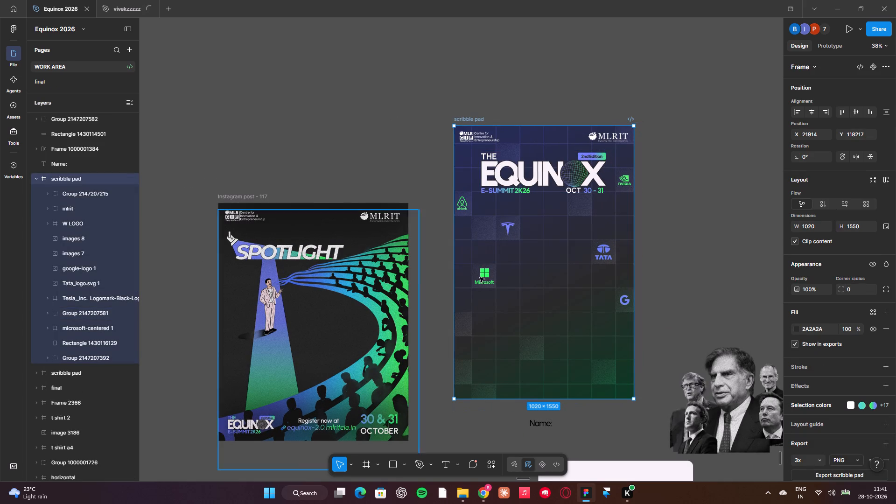
left_click(566, 290)
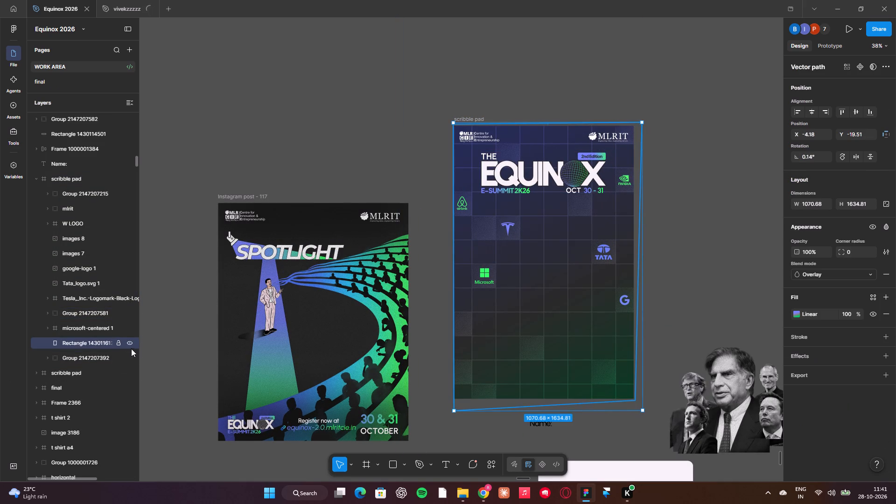
left_click(119, 346)
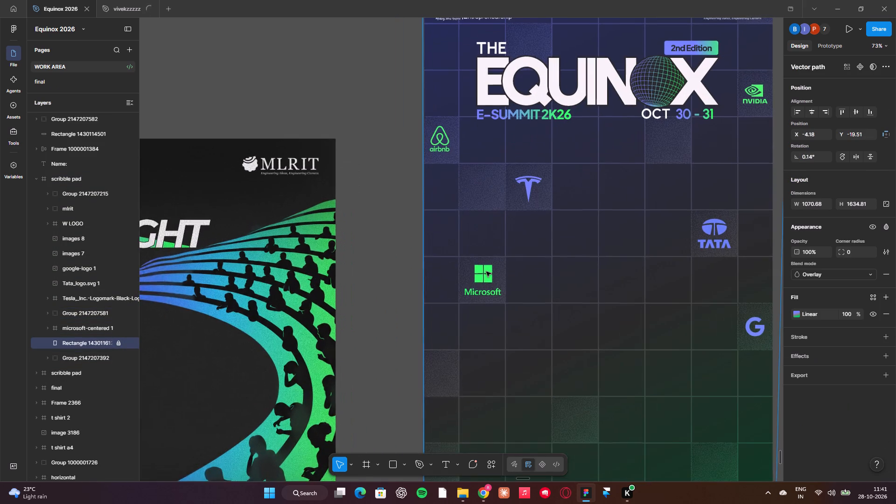
Move the Equinox E-Summit 2K26 title group out of the duplicated scribble pad onto the canvas beside it.
scroll(486, 272, "left", 1)
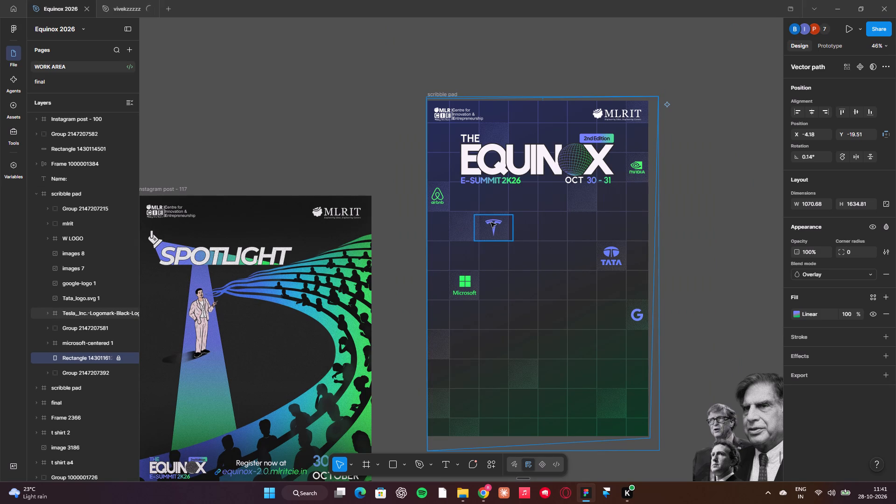
left_click_drag(500, 168, 511, 172)
left_click_drag(498, 160, 526, 189)
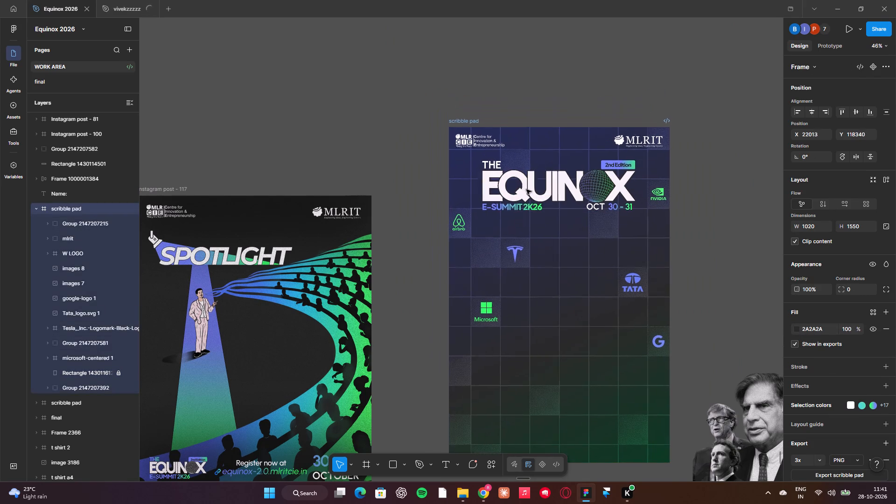
left_click_drag(526, 189, 472, 145)
left_click(472, 145)
left_click_drag(472, 145, 677, 265)
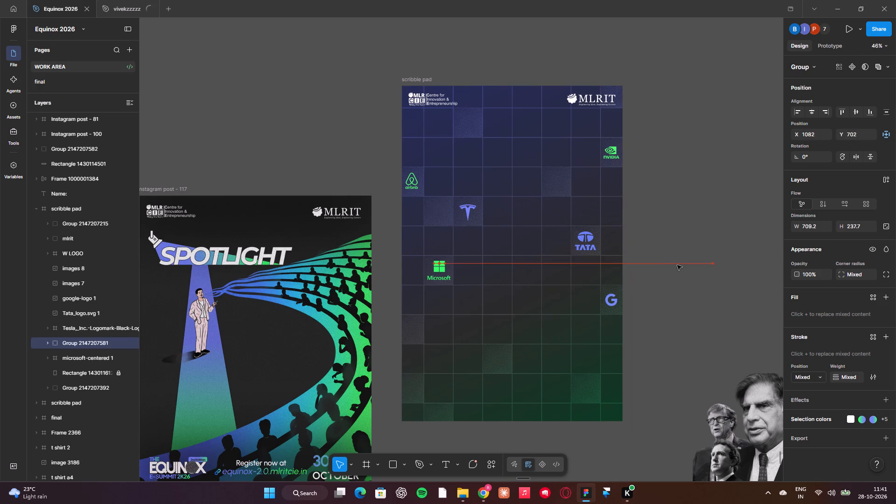
left_click_drag(677, 265, 692, 252)
Move the CIE logo and the MLRIT logo out of the duplicated scribble pad onto the canvas above the title group.
left_click_drag(430, 99, 610, 110)
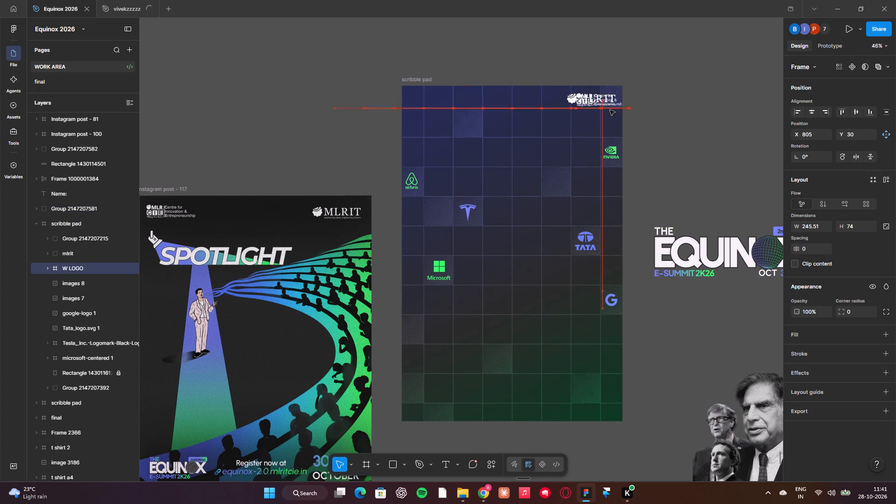
left_click_drag(610, 110, 701, 119)
left_click_drag(608, 101, 712, 170)
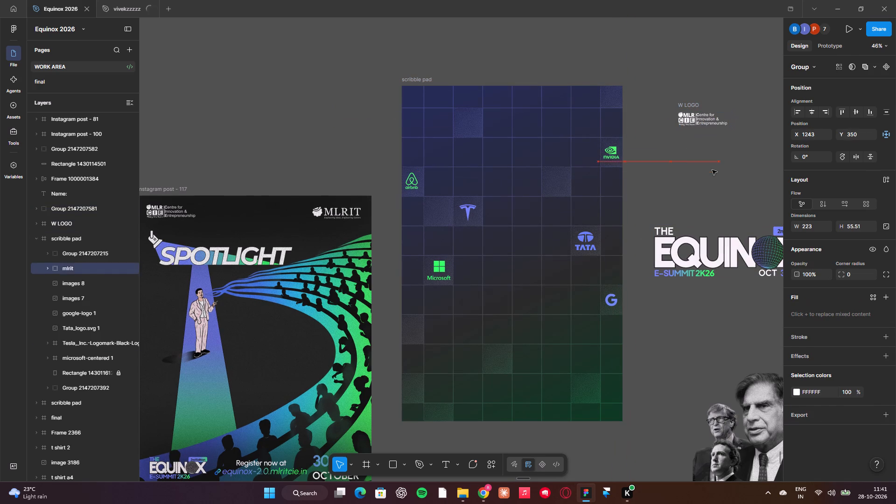
Select the duplicated 1020 × 1550 scribble pad frame that holds only the grid background and company logos.
left_click(626, 136)
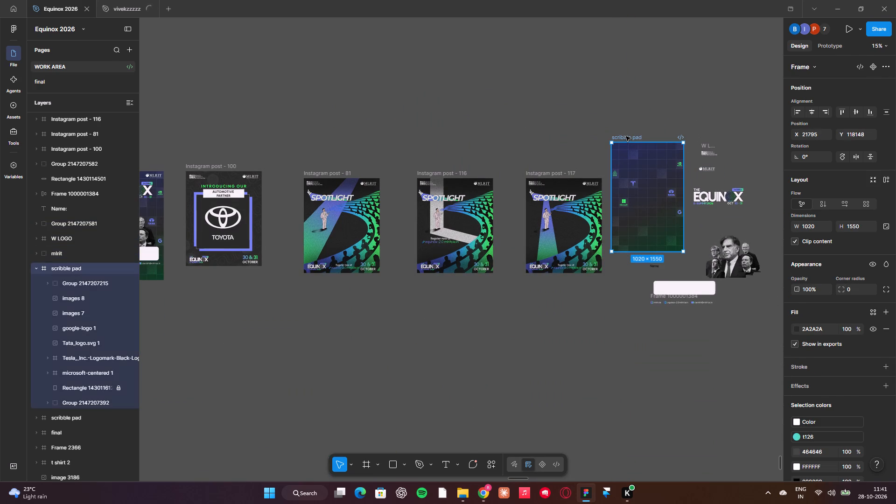
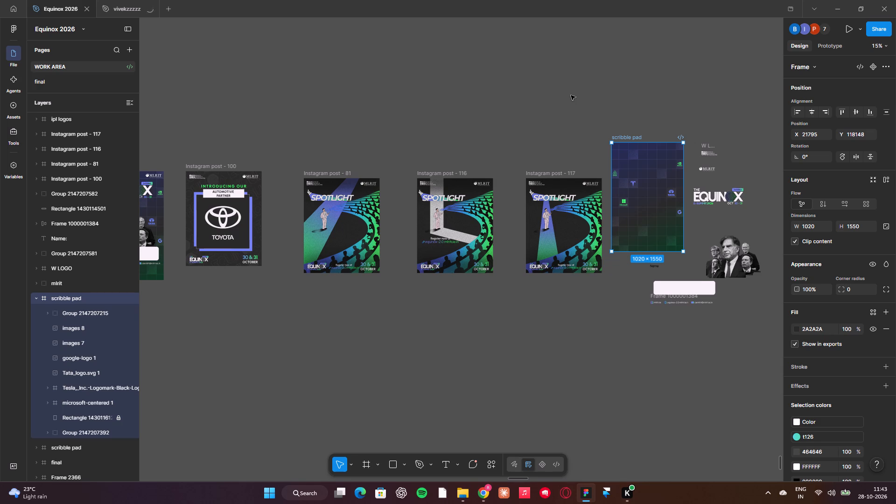
Copy the stripped-down 1020 × 1550 scribble pad frame that holds only the gradient grid and company logos.
left_click(555, 76)
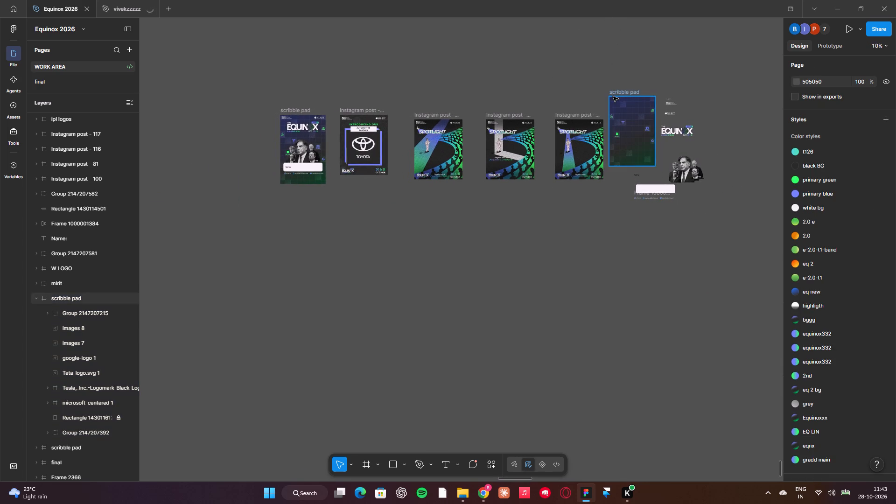
left_click(616, 152)
key("ctrl+c")
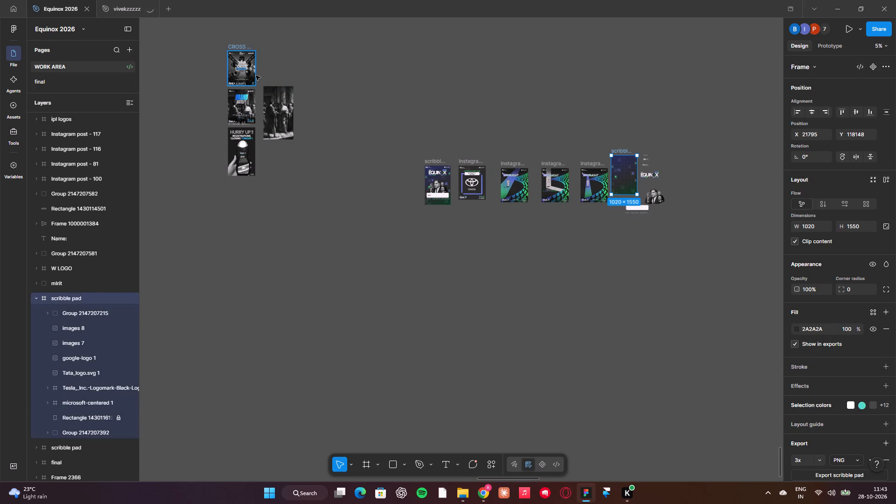
Paste the copied grid frame into the canvas area that holds the E-SUMMIT 2K26 and 2K24 scribble pad covers.
left_click(324, 124)
scroll(324, 124, "right", 13)
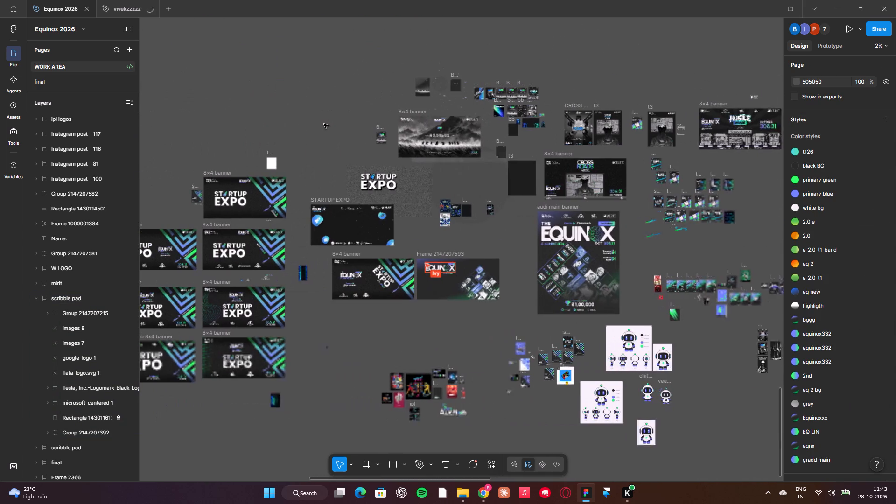
scroll(324, 124, "right", 5)
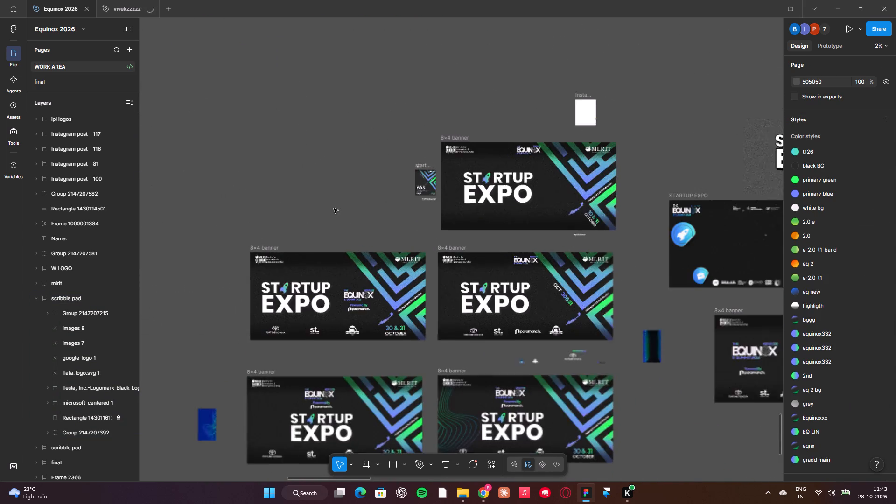
scroll(334, 208, "left", 2)
scroll(334, 208, "right", 4)
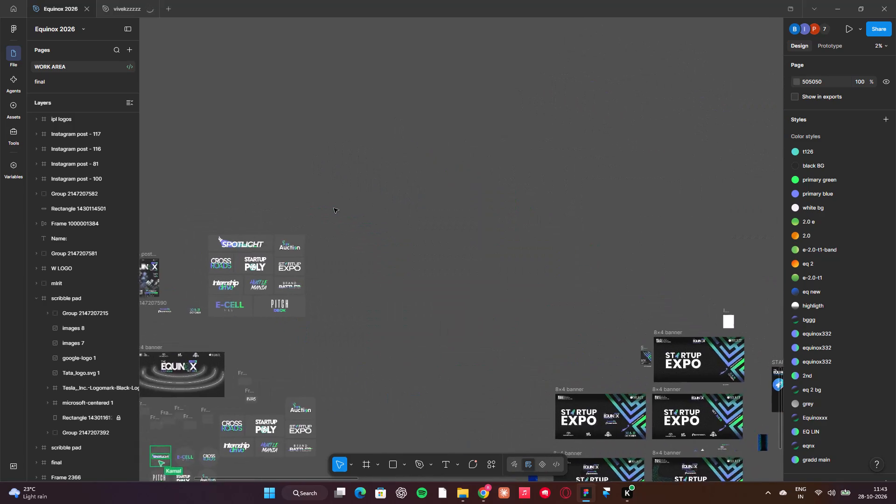
scroll(334, 208, "right", 2)
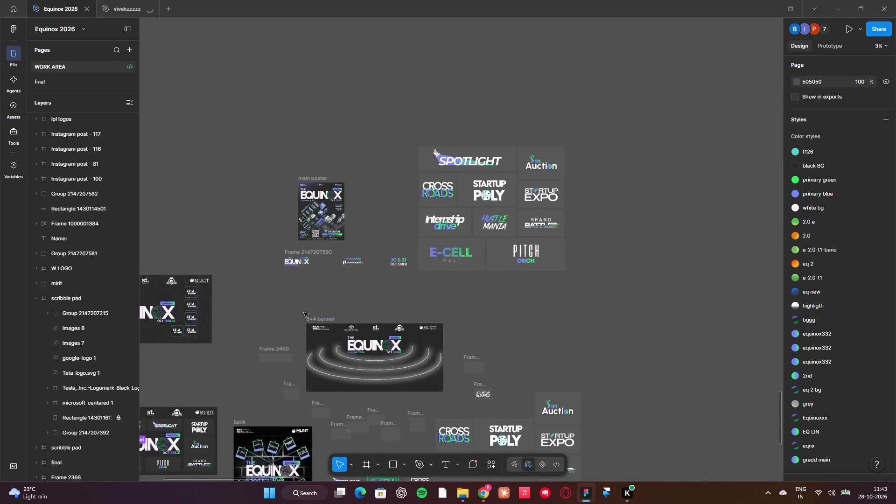
scroll(304, 312, "right", 2)
left_click(264, 433)
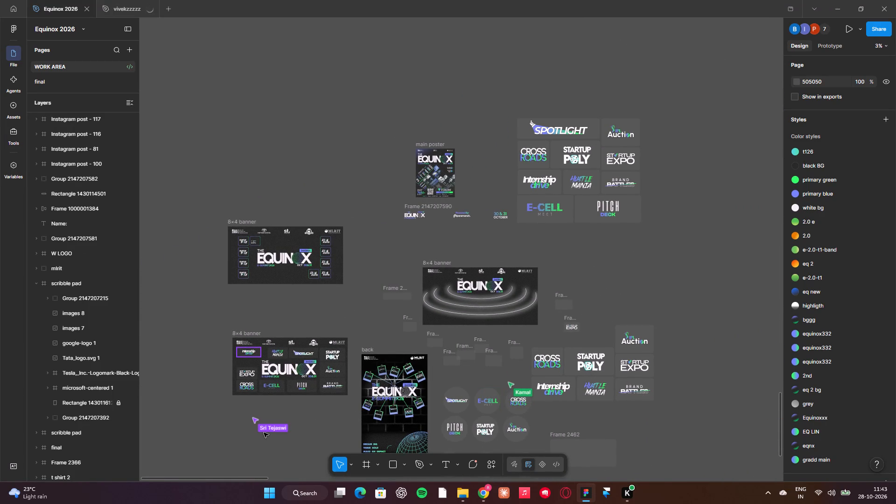
scroll(264, 433, "down", 1)
scroll(264, 433, "left", 1)
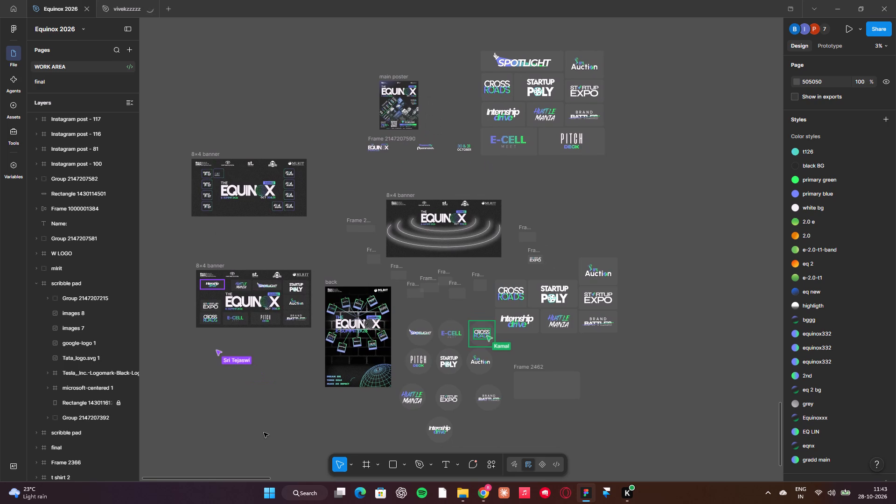
scroll(347, 433, "right", 1)
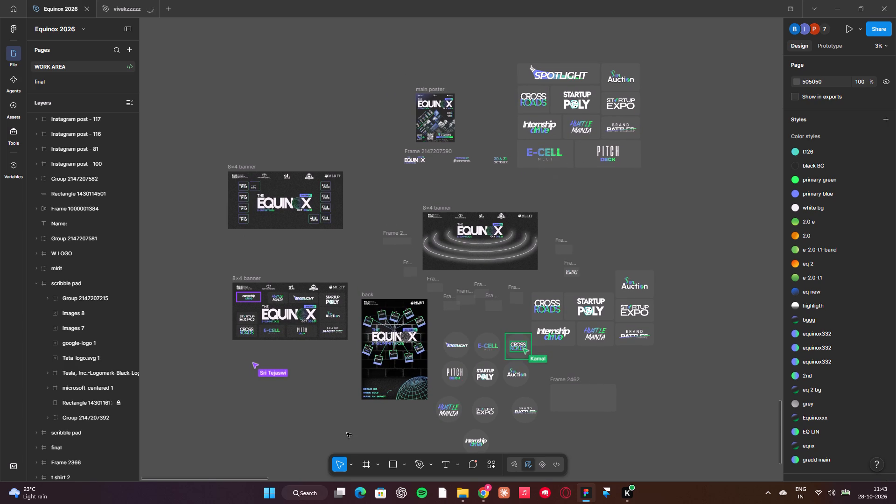
scroll(336, 364, "up", 3)
scroll(336, 364, "down", 2)
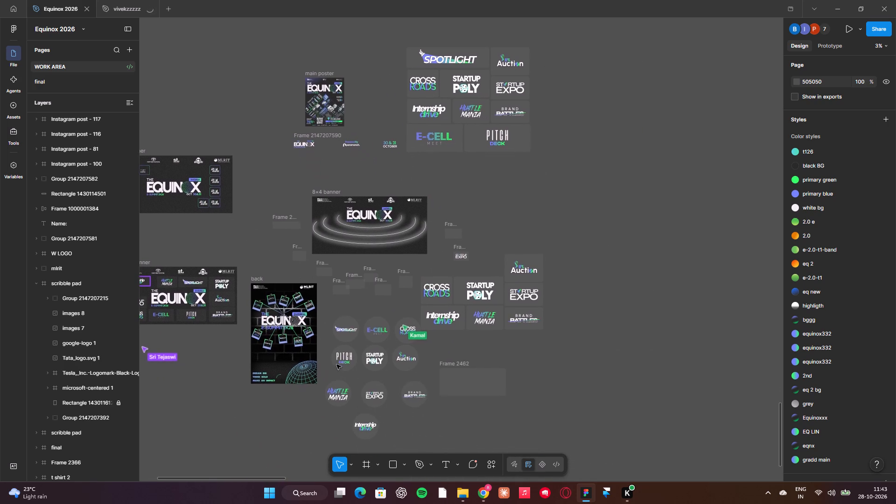
scroll(336, 364, "up", 13)
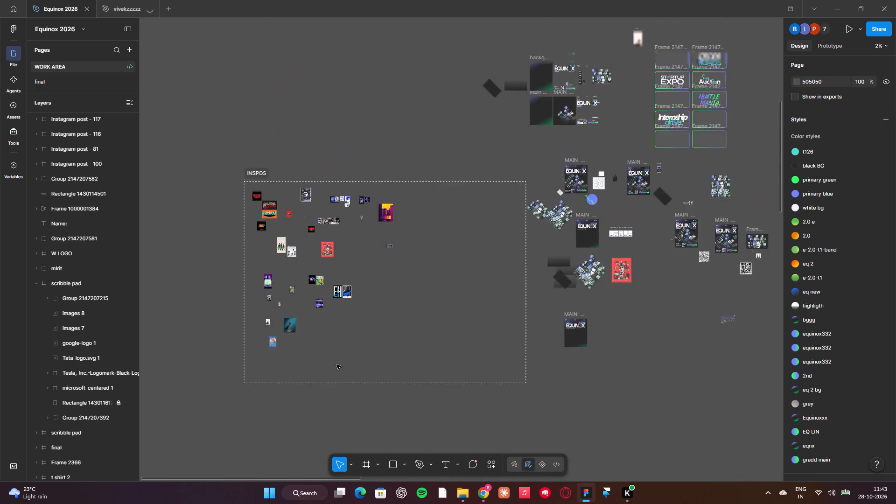
scroll(336, 364, "up", 2)
scroll(213, 240, "up", 1)
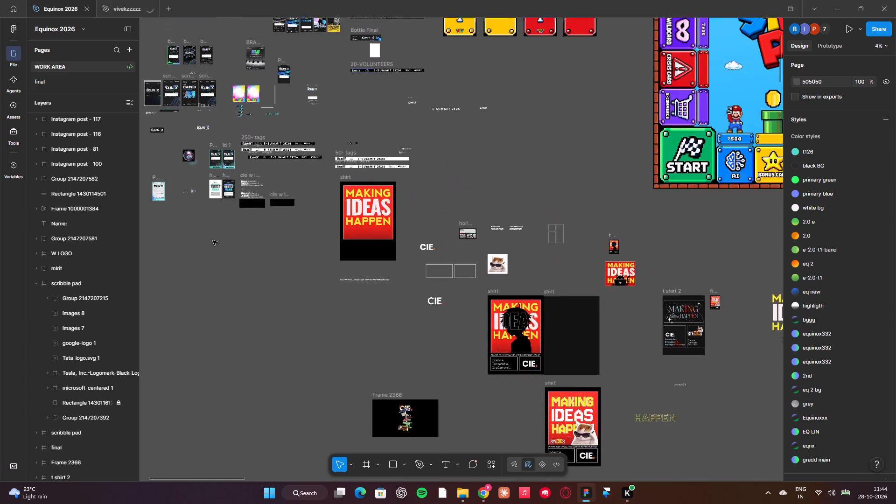
scroll(213, 240, "up", 3)
scroll(213, 240, "right", 2)
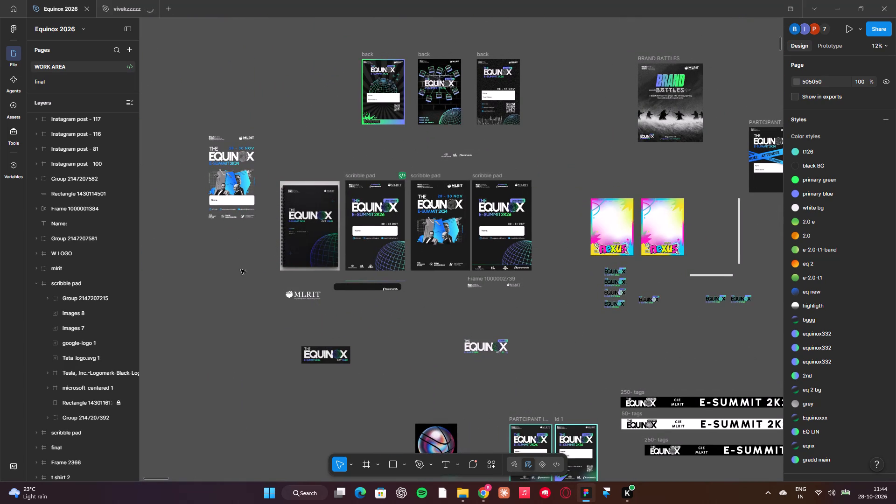
left_click(232, 339)
key("ctrl+v")
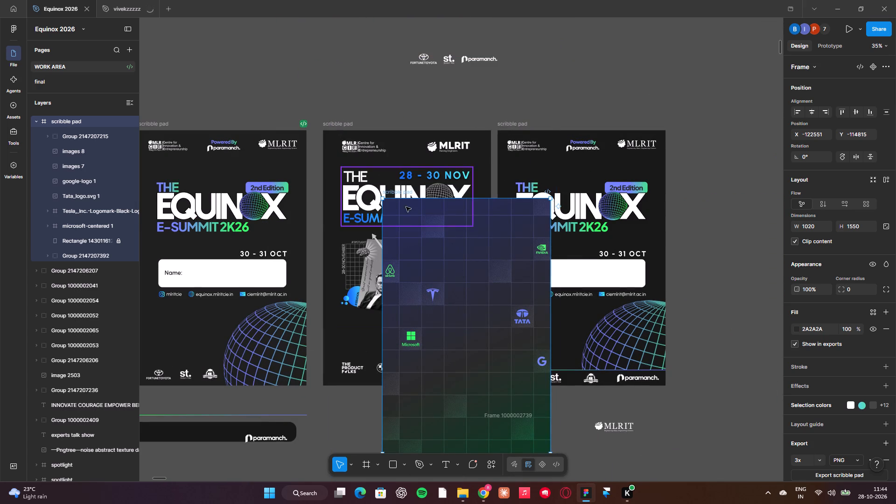
Move the pasted grid frame over the E-SUMMIT 2K26 scribble pad beside the notebook mockup, aligning their edges.
left_click_drag(394, 191, 115, 126)
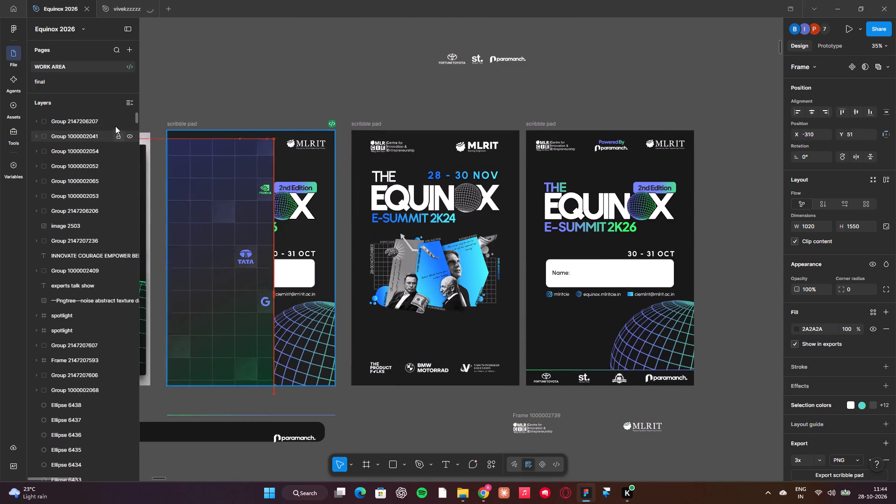
left_click_drag(115, 126, 261, 124)
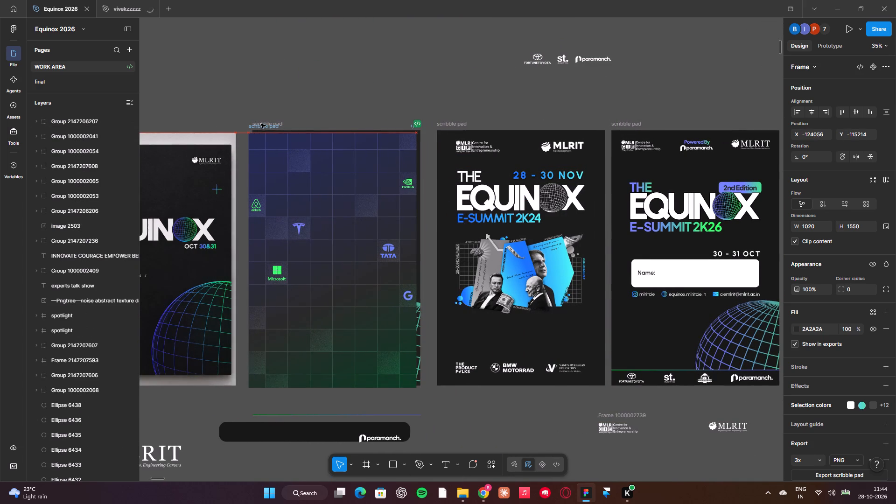
left_click_drag(261, 124, 266, 124)
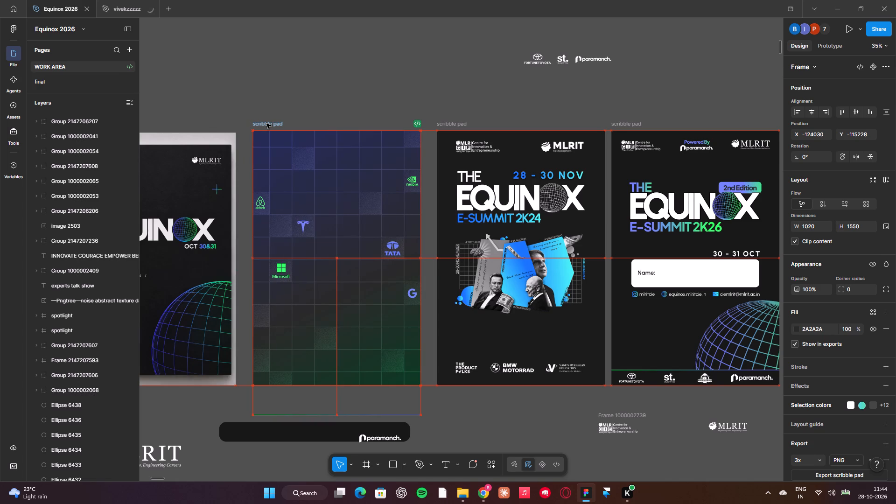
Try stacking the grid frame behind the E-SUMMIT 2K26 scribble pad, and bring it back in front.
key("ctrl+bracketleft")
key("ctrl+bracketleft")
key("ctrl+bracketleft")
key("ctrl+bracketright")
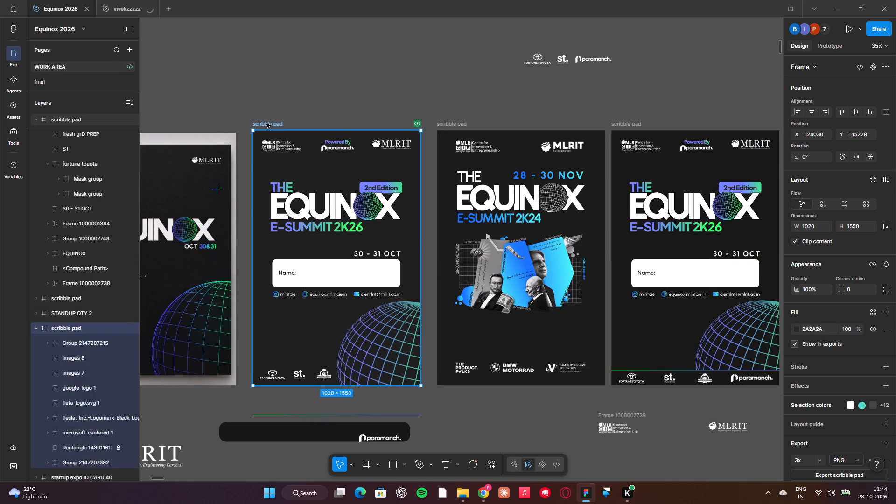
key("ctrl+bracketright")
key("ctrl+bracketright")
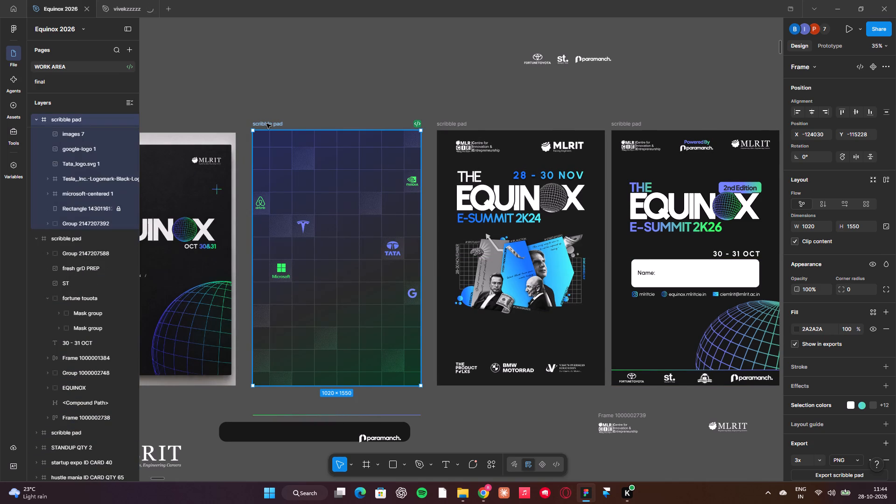
Nest the grid frame inside the E-SUMMIT 2K26 scribble pad and align it at X 0, Y 0.
left_click_drag(266, 124, 281, 167)
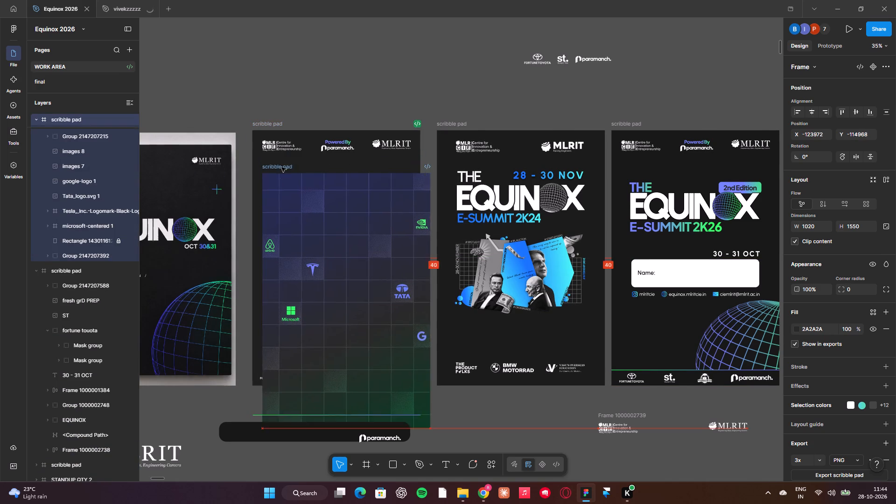
left_click_drag(281, 167, 273, 142)
left_click_drag(299, 171, 292, 161)
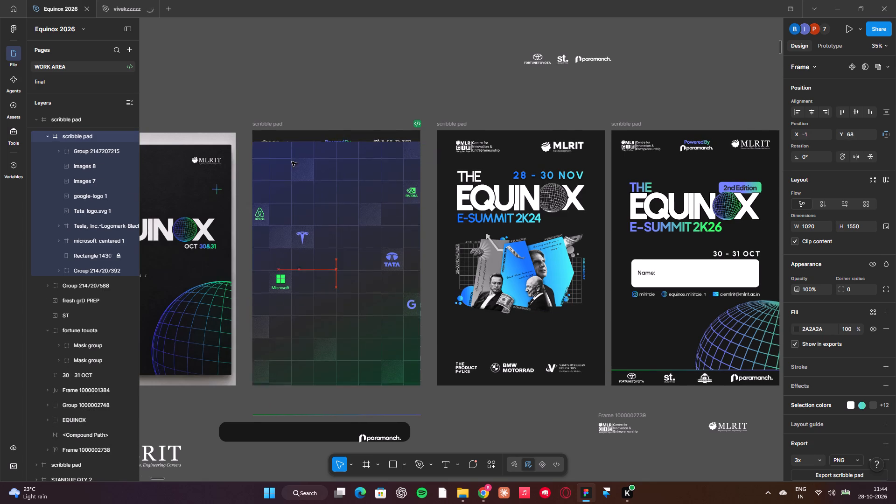
left_click_drag(292, 161, 293, 154)
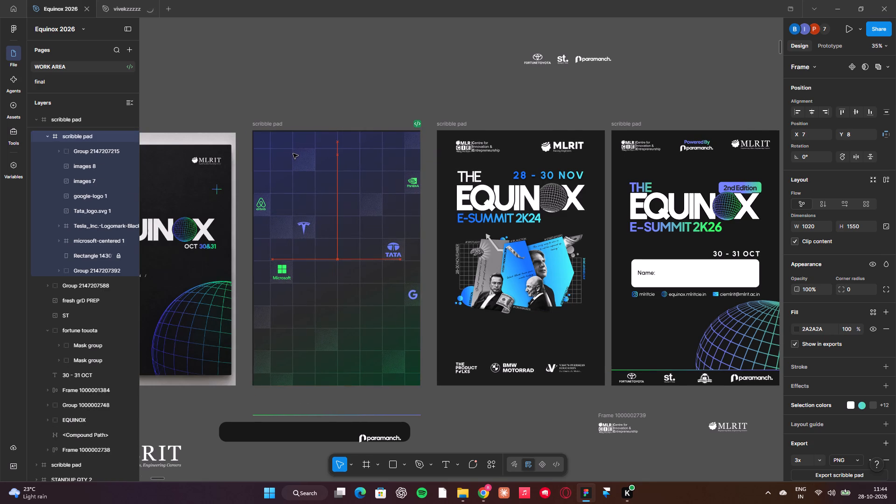
left_click_drag(293, 154, 293, 153)
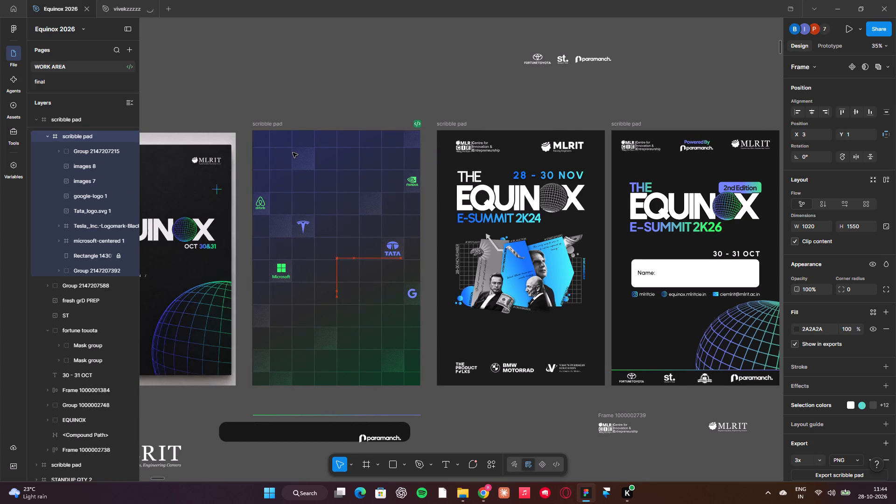
left_click_drag(293, 153, 292, 153)
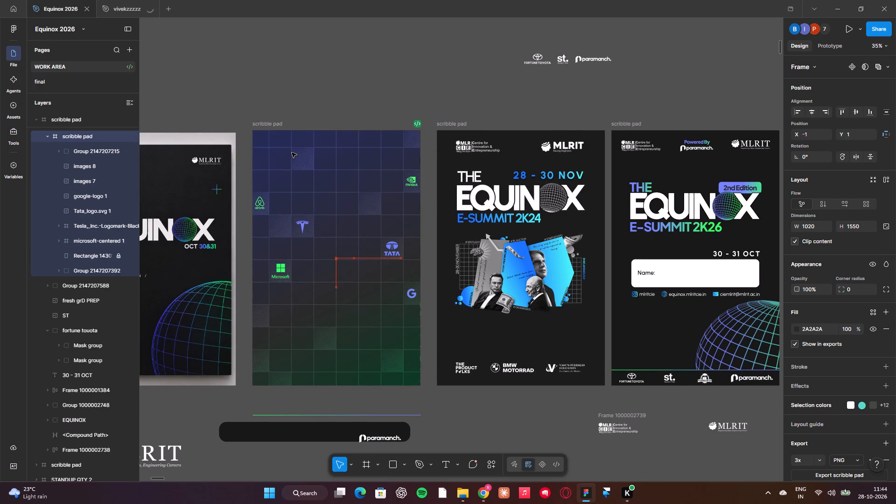
left_click_drag(292, 153, 292, 152)
Send the nested grid frame behind all the logos, title, name box and globe of the scribble pad.
key("ctrl+bracketleft")
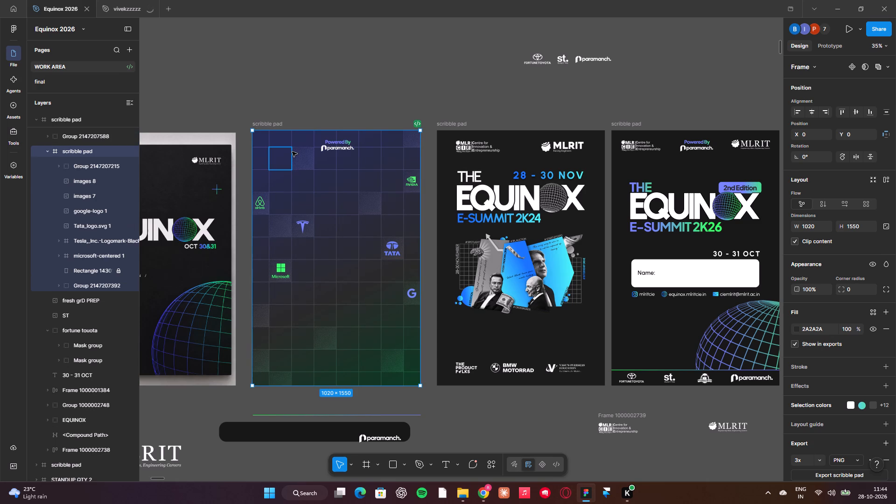
key("ctrl+bracketleft")
key("ctrl+bracketleft")
key("ctrl+bracketleft")
key("ctrl+bracketleft")
key("ctrl+bracketleft")
key("ctrl+bracketleft")
key("ctrl+bracketleft")
key("ctrl+bracketleft")
key("ctrl+bracketleft")
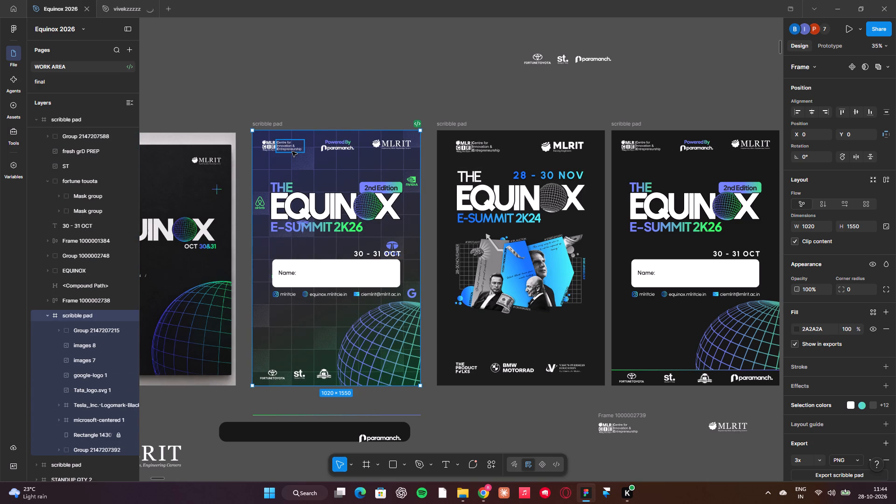
key("ctrl+bracketleft")
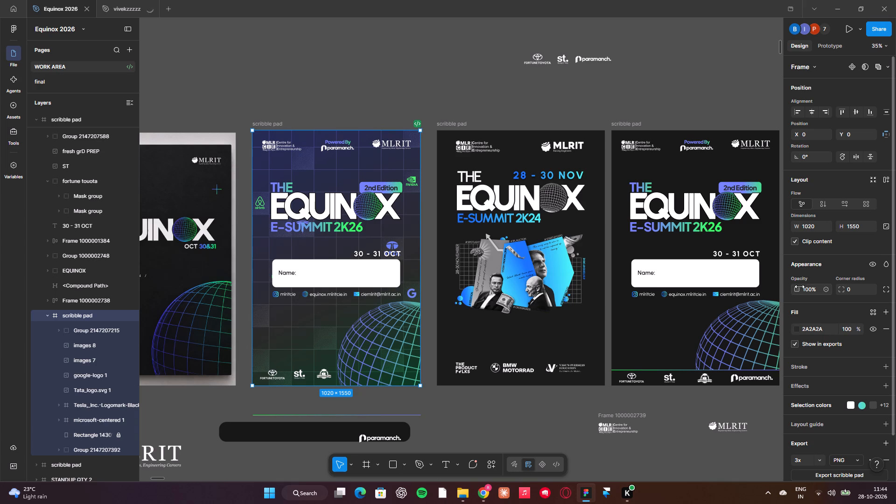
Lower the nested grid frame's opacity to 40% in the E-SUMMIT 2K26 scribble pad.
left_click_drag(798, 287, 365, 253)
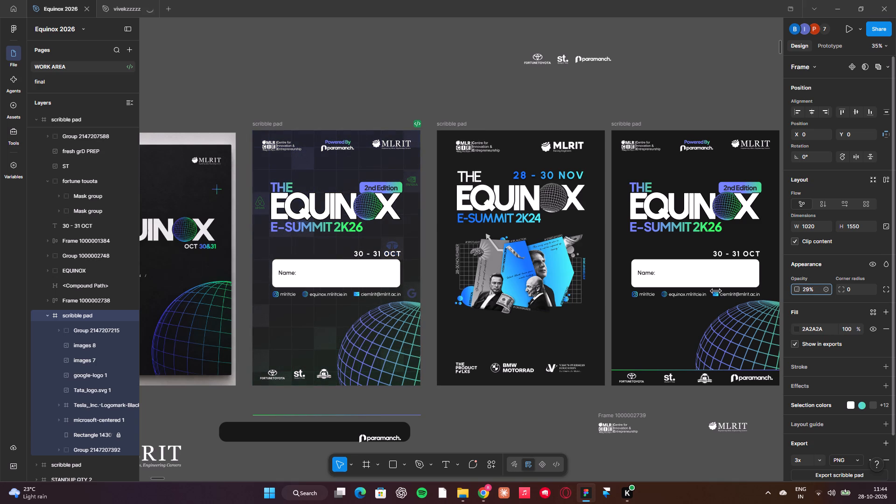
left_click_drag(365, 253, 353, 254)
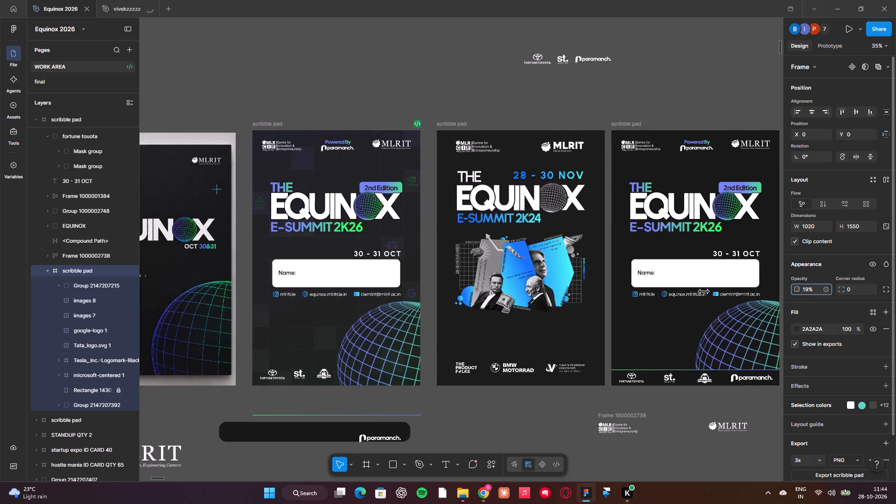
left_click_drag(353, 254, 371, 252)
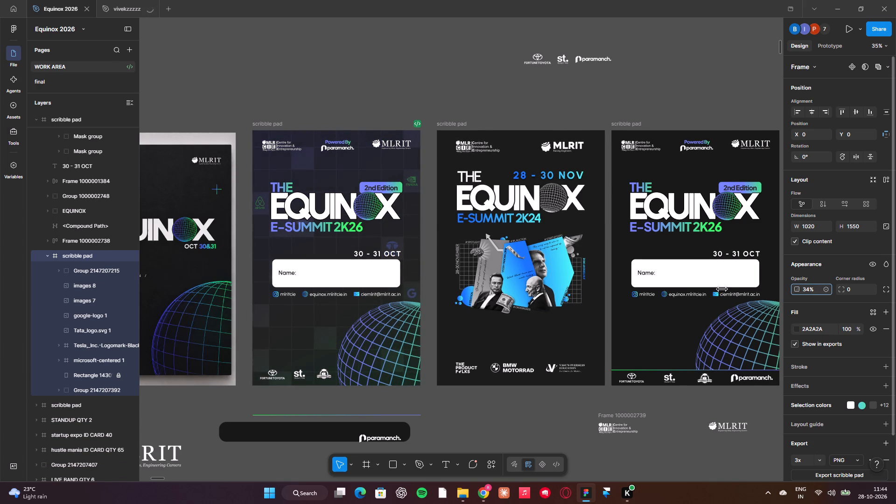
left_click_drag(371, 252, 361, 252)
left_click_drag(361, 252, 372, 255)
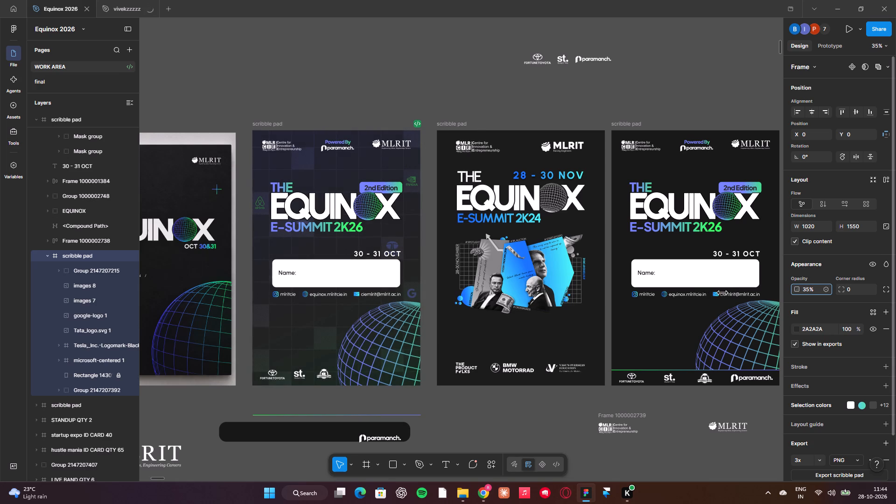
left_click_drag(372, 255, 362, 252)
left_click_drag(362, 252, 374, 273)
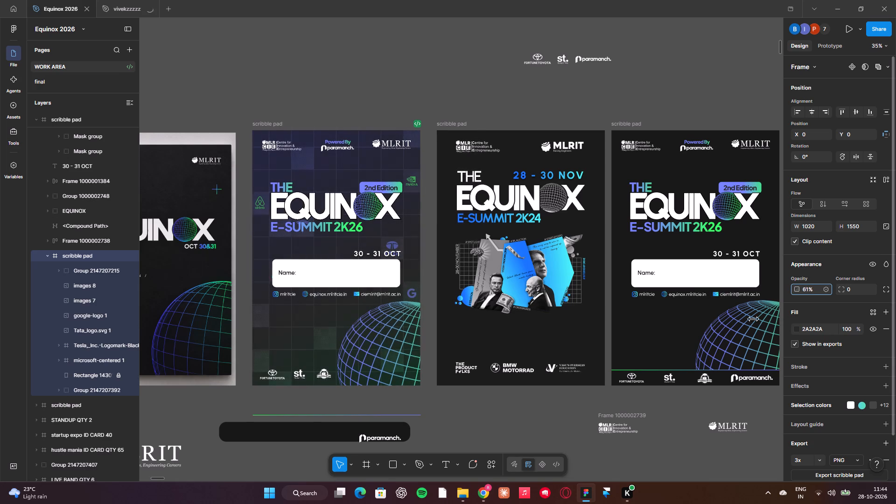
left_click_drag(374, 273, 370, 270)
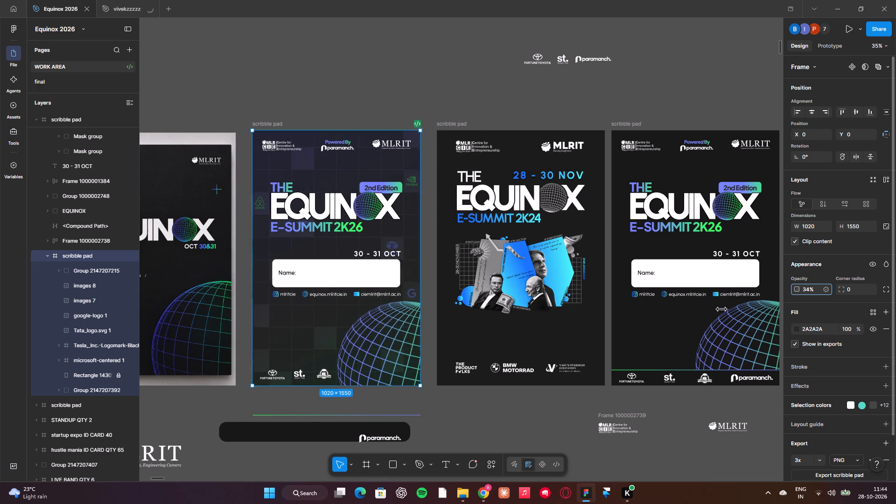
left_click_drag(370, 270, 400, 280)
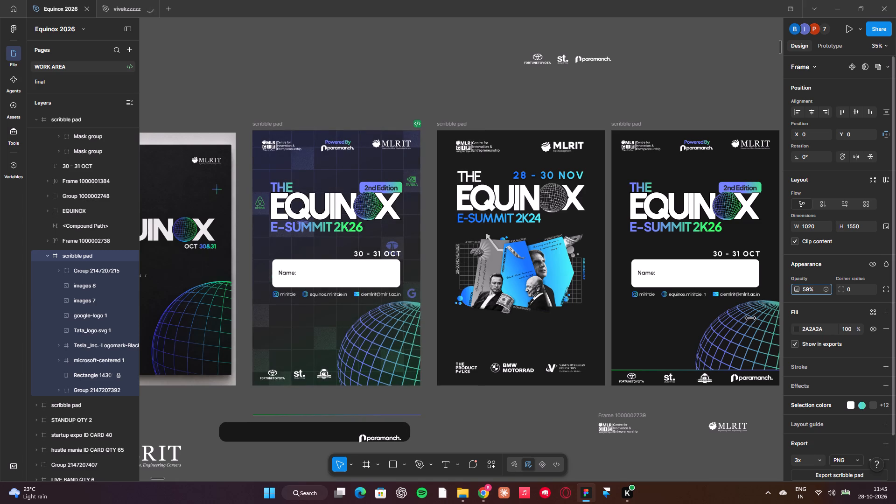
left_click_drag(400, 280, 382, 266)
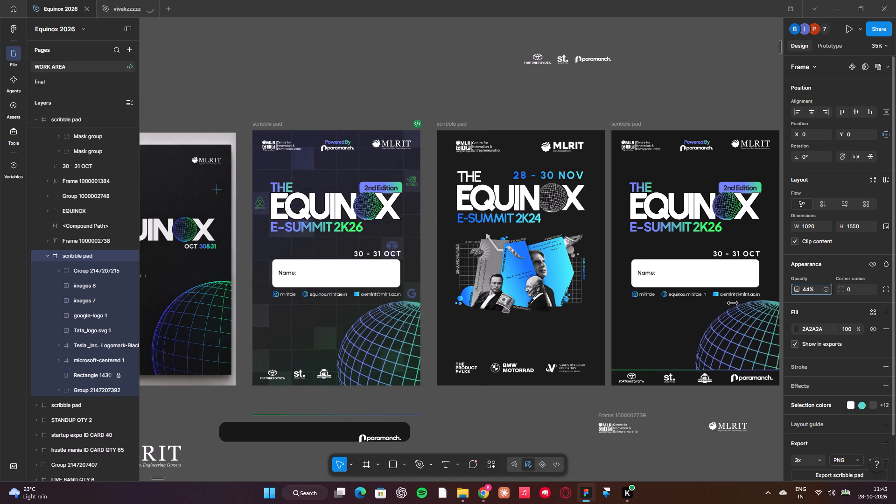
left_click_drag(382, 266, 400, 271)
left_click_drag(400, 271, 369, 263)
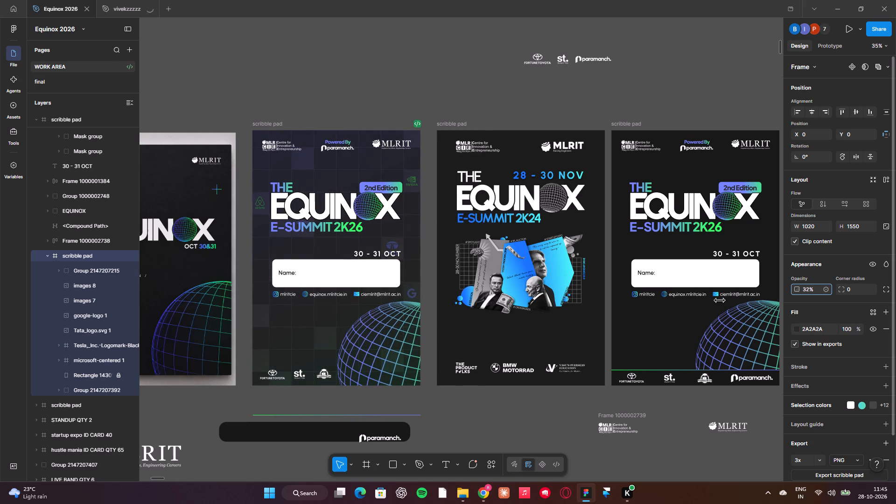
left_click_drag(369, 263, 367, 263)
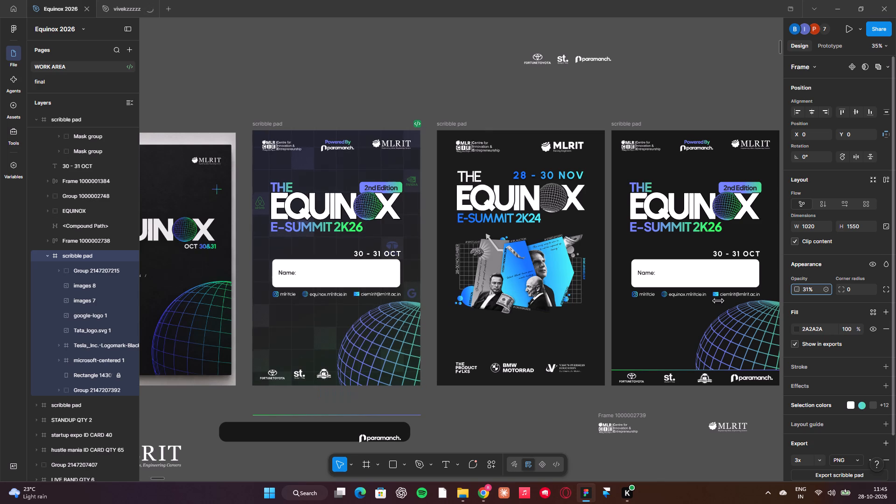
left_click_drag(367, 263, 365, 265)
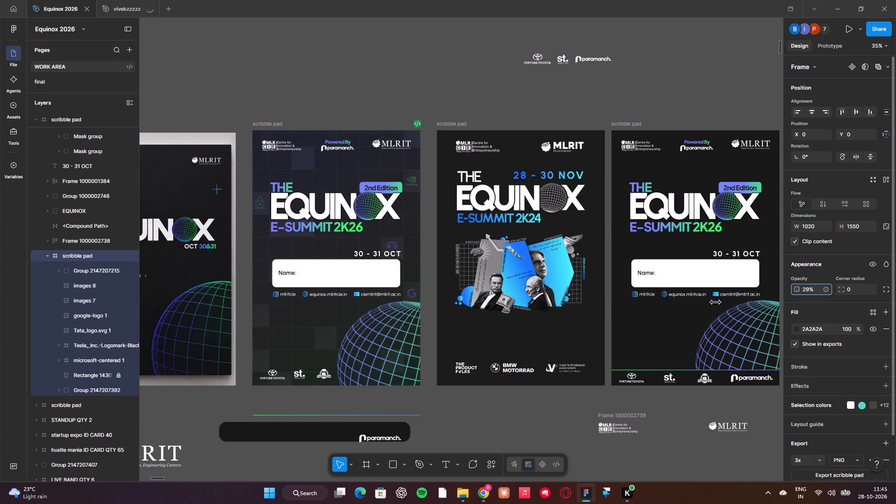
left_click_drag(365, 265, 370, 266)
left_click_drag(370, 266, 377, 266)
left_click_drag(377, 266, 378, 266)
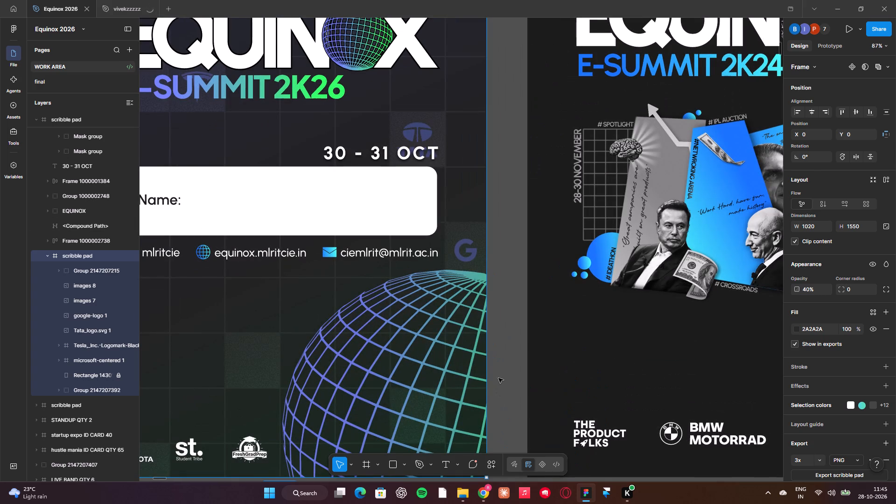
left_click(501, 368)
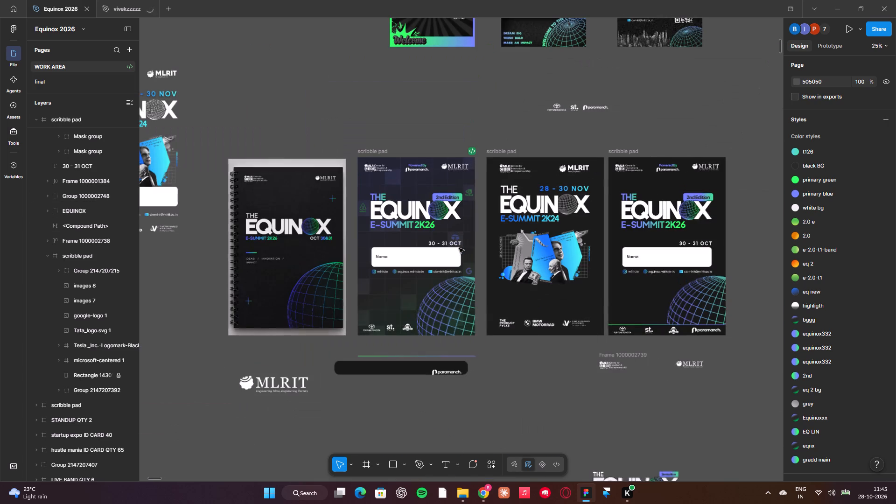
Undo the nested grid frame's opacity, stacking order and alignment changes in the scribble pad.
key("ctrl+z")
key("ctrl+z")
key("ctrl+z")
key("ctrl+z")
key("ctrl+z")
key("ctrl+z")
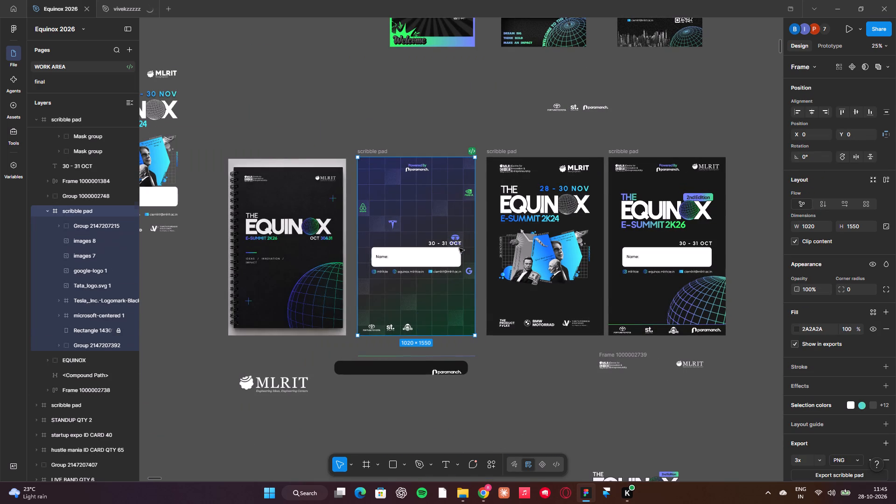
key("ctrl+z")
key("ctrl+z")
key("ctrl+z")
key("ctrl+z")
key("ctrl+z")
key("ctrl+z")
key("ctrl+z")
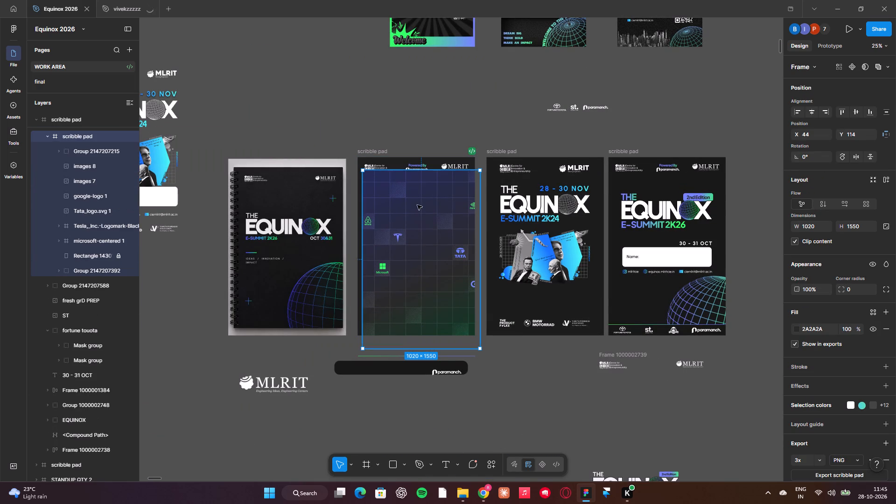
Move the grid frame out of the scribble pad onto the empty canvas below and to the left of the notebook mockup.
left_click_drag(407, 195, 154, 379)
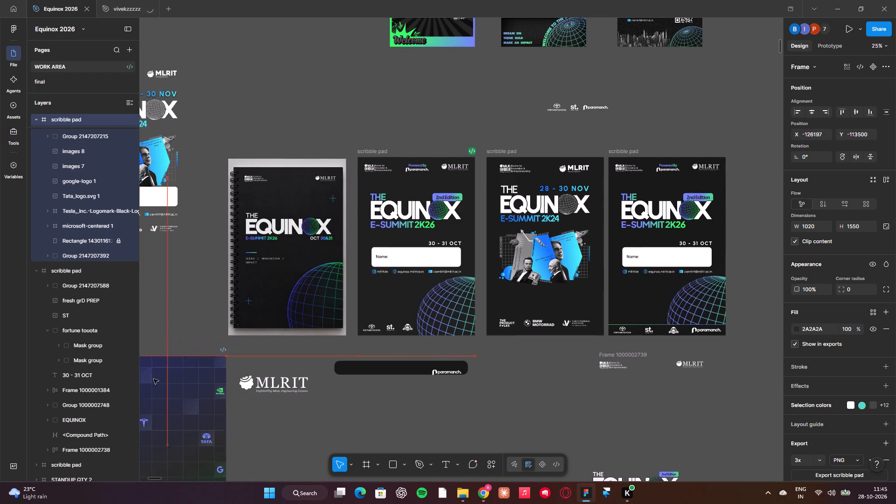
Unlock the gradient overlay rectangle inside the separated grid frame.
scroll(263, 401, "right", 1)
left_click(247, 383)
right_click_drag(247, 383, 282, 379)
left_click(223, 386)
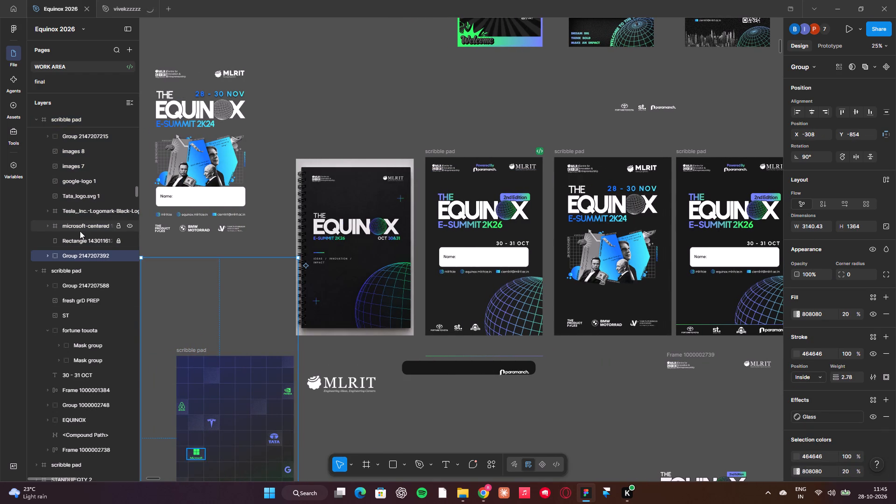
left_click(119, 243)
Move the gradient overlay rectangle out of the grid frame onto the E-SUMMIT 2K26 scribble pad beside the notebook mockup.
left_click(244, 377)
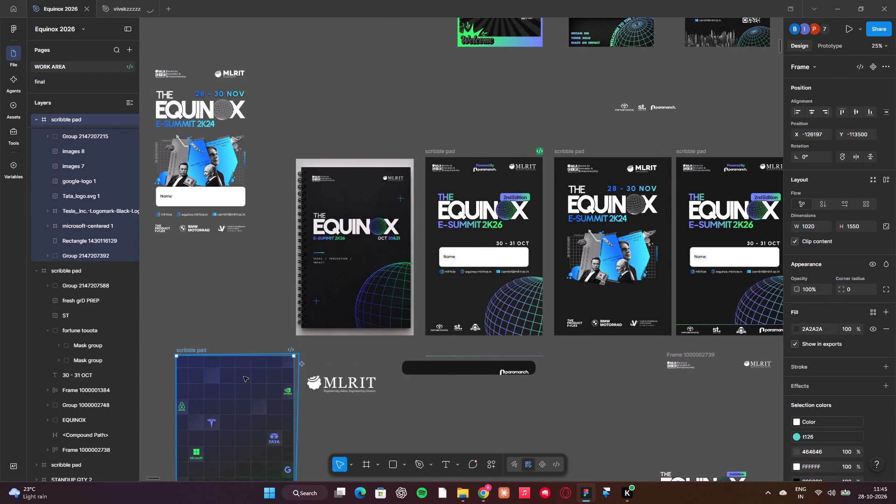
left_click_drag(244, 377, 240, 363)
left_click(240, 363)
left_click_drag(240, 363, 506, 161)
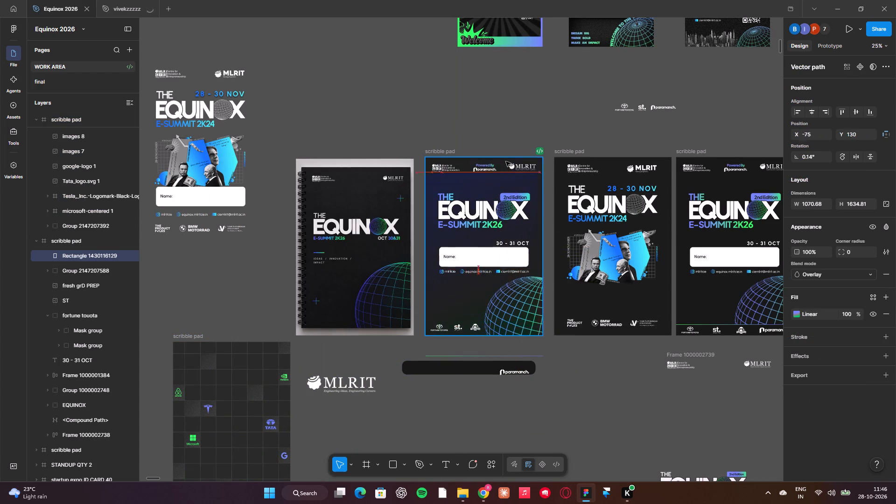
left_click_drag(506, 161, 489, 174)
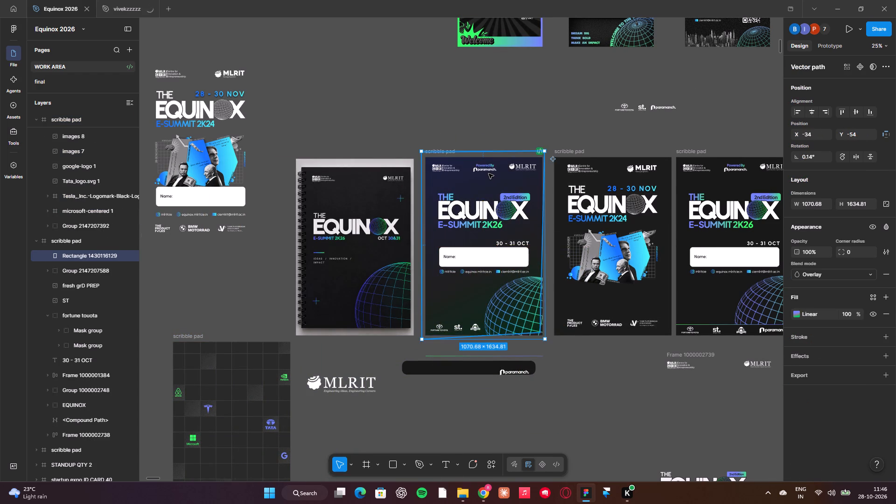
Reposition and enlarge the gradient rectangle to about 1102 × 1659 so it covers the whole scribble pad past its edges.
scroll(489, 174, "down", 2)
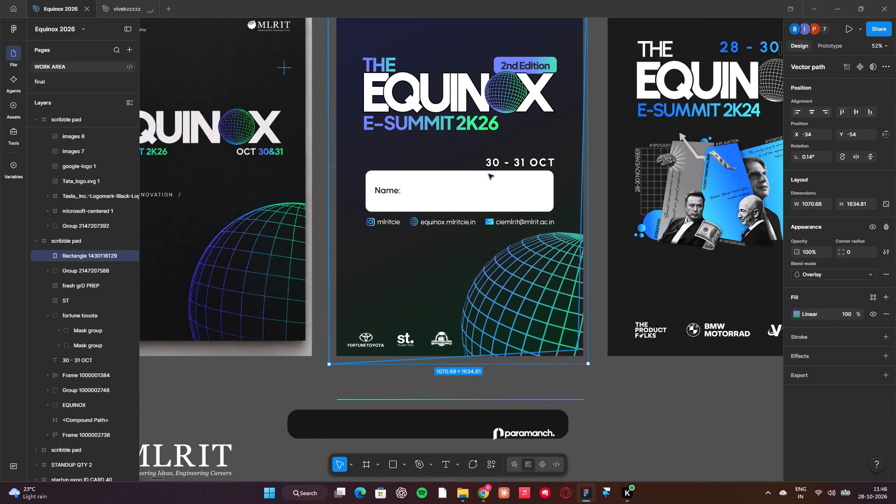
left_click_drag(447, 276, 454, 286)
scroll(454, 286, "up", 3)
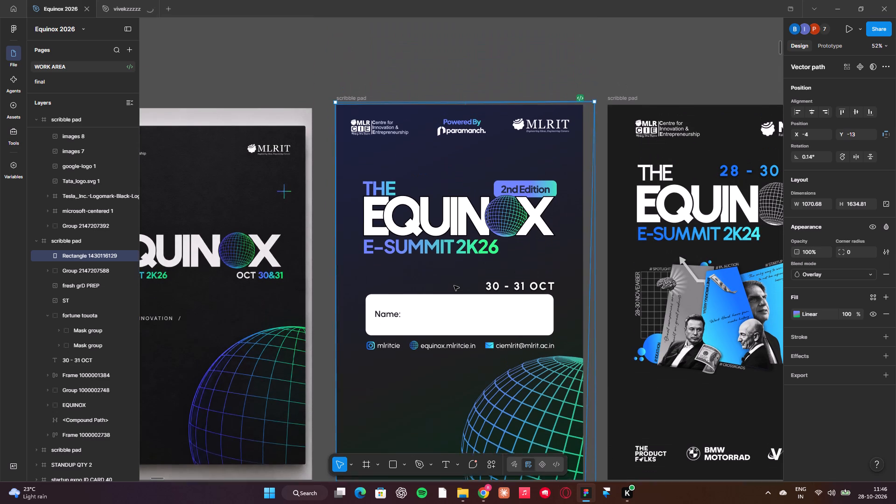
scroll(454, 286, "down", 2)
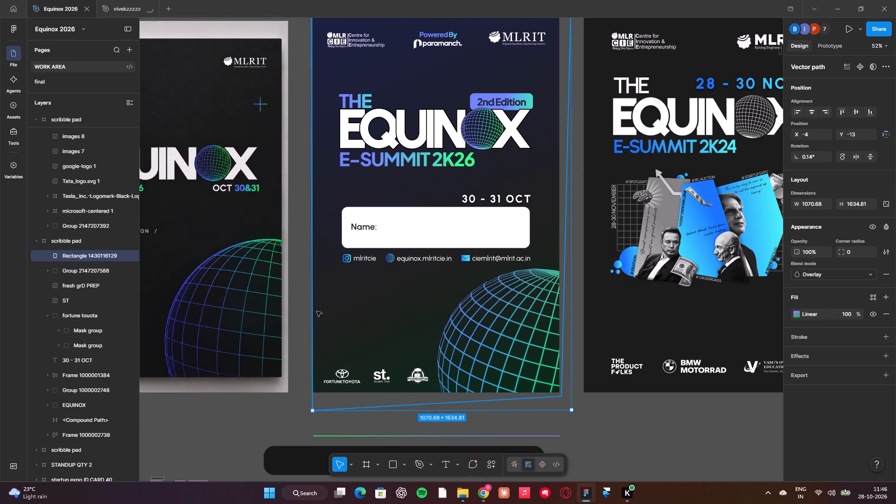
left_click_drag(312, 308, 305, 309)
scroll(305, 309, "up", 1)
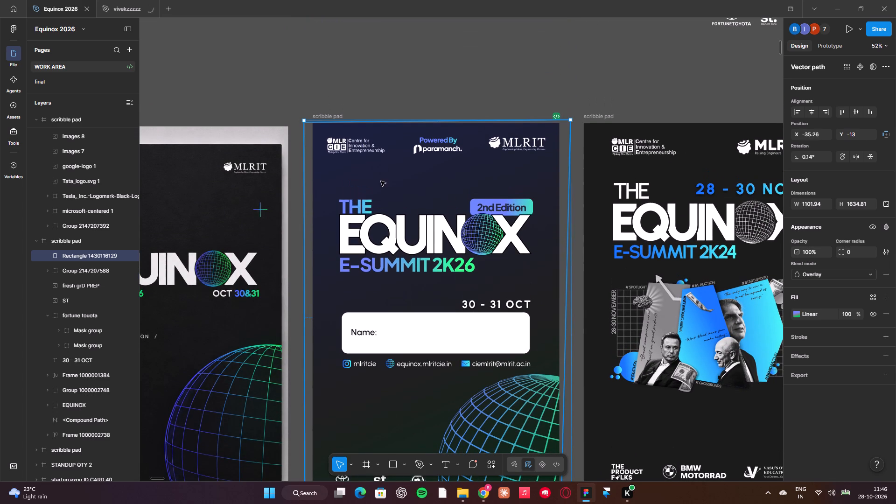
left_click_drag(380, 121, 380, 113)
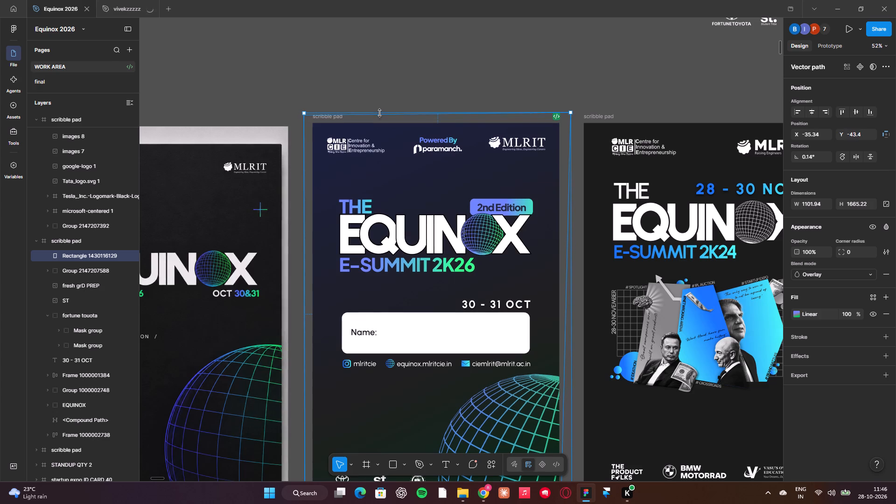
left_click_drag(380, 113, 380, 114)
scroll(380, 114, "down", 2)
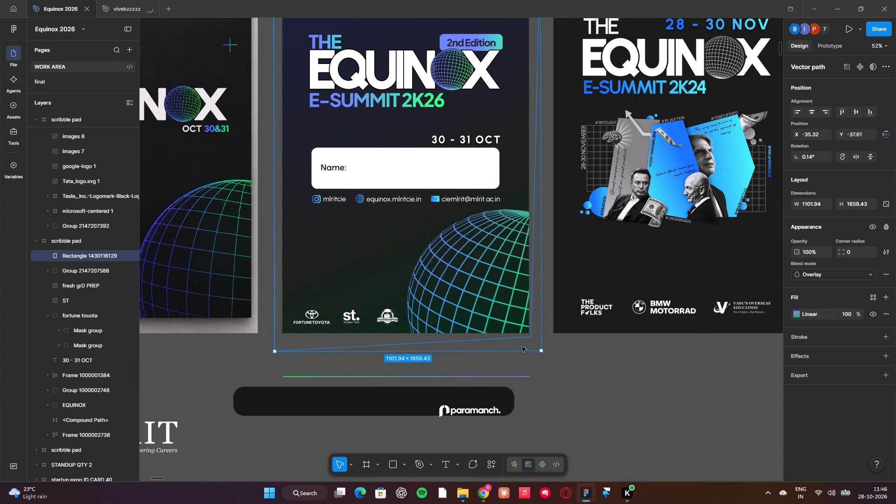
left_click(585, 380)
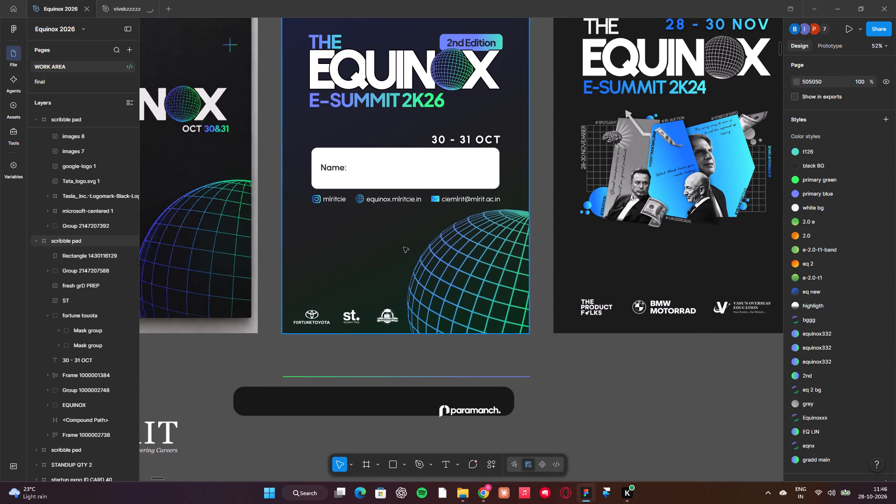
Send the gradient rectangle backward behind the scribble pad's logos, date, name box, EQUINOX title and globe.
left_click(375, 134)
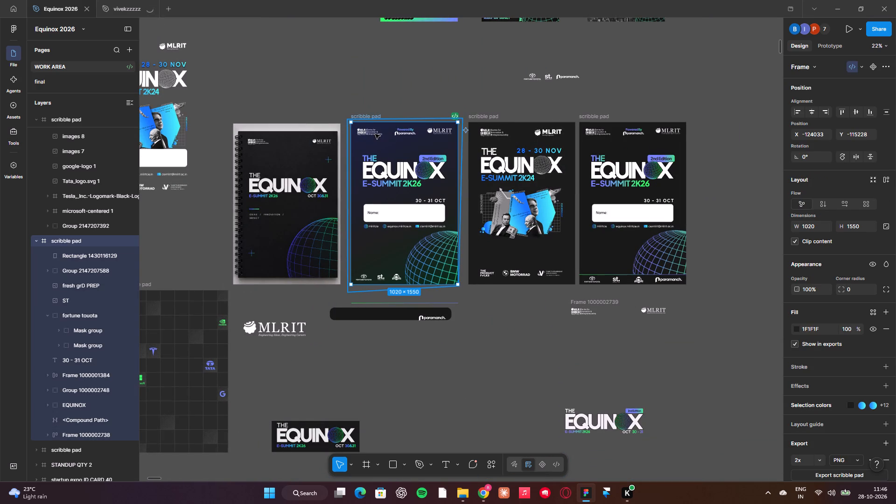
left_click(375, 134)
key("ctrl+bracketleft")
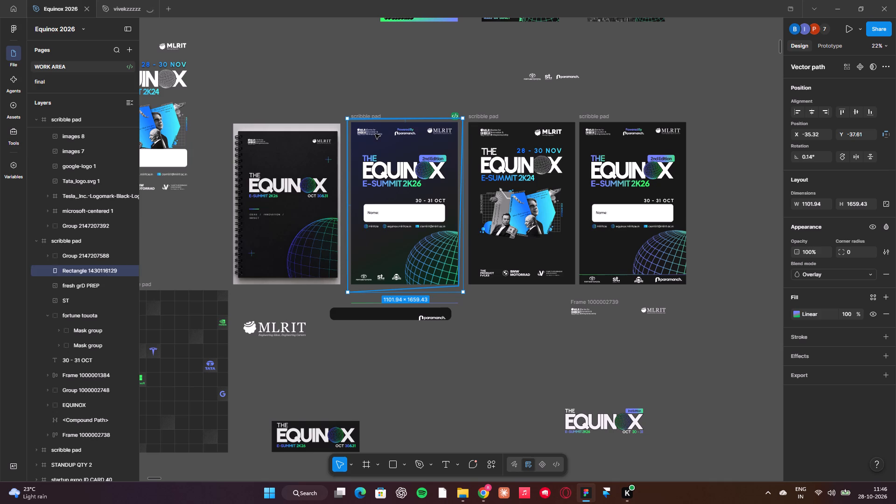
key("ctrl+bracketleft")
key("ctrl+bracketleft")
key("ctrl+bracketleft")
key("ctrl+bracketleft")
key("ctrl+bracketleft")
key("ctrl+bracketleft")
key("ctrl+bracketleft")
key("ctrl+bracketleft")
key("ctrl+bracketleft")
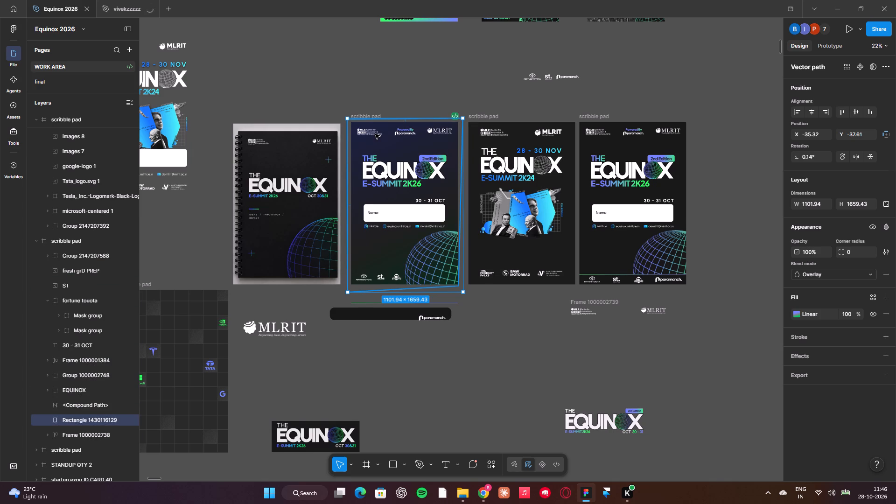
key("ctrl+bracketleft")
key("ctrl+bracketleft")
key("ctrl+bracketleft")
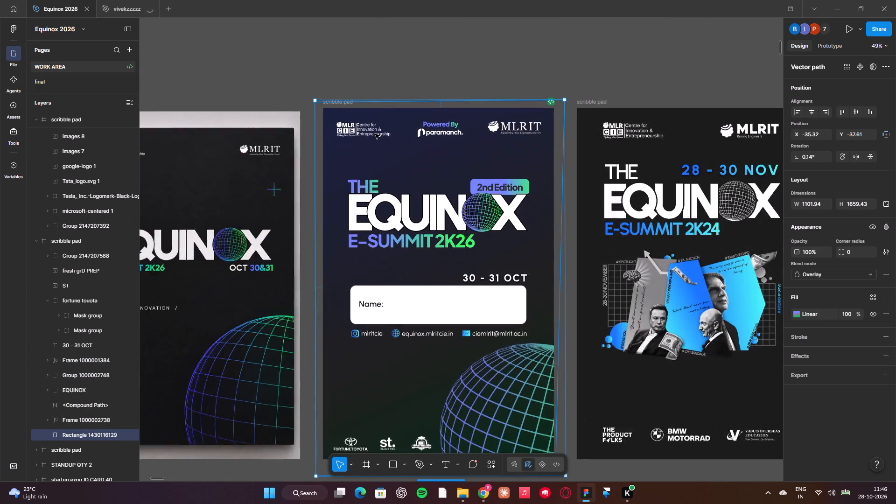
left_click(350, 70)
Delete the gradient overlay rectangle from the E-SUMMIT 2K26 scribble pad beside the notebook mockup.
scroll(350, 70, "down", 1)
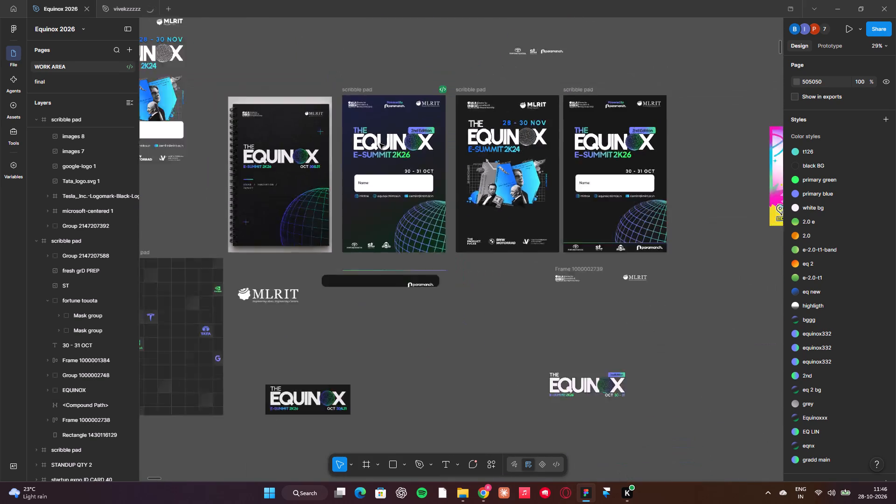
scroll(380, 144, "left", 4)
scroll(380, 144, "right", 1)
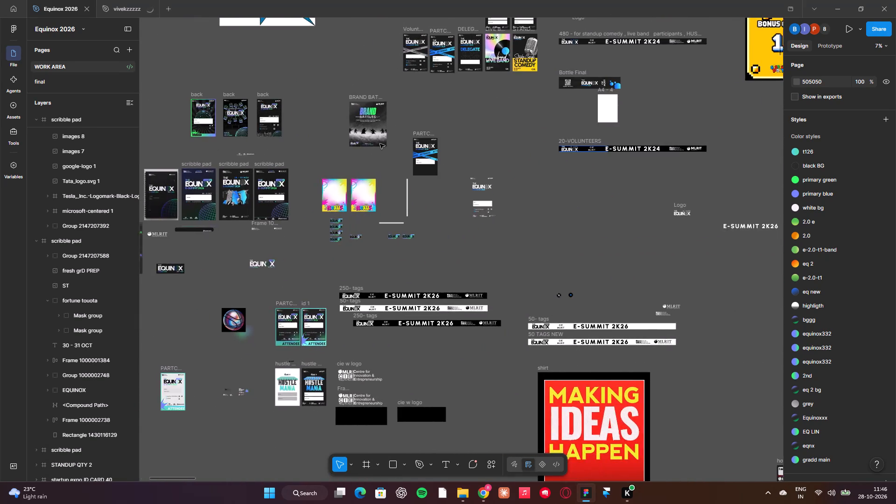
scroll(380, 144, "right", 1)
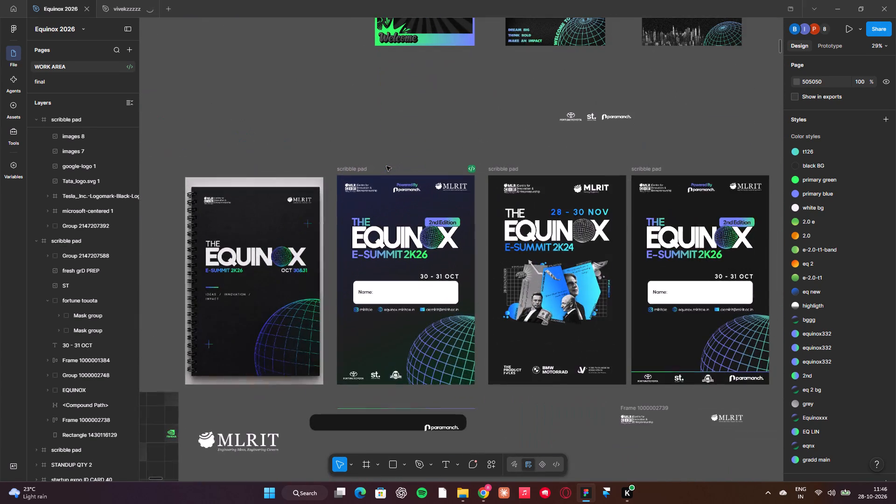
scroll(386, 166, "down", 1)
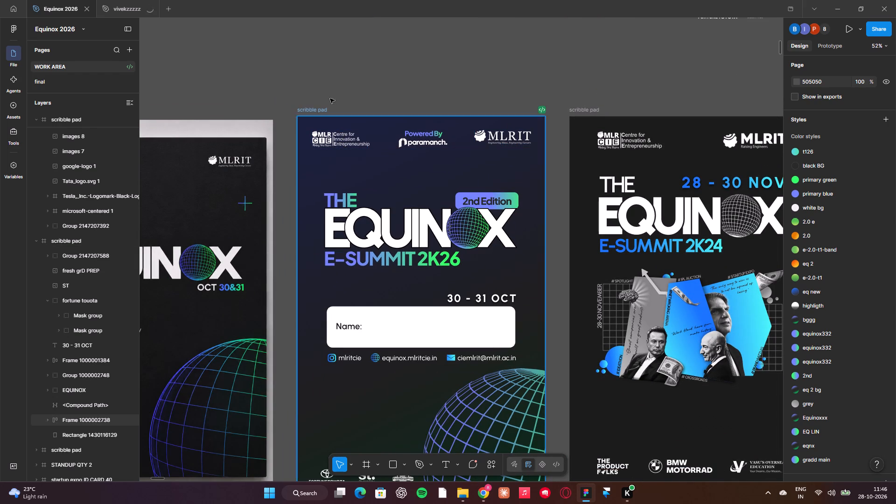
left_click(317, 108)
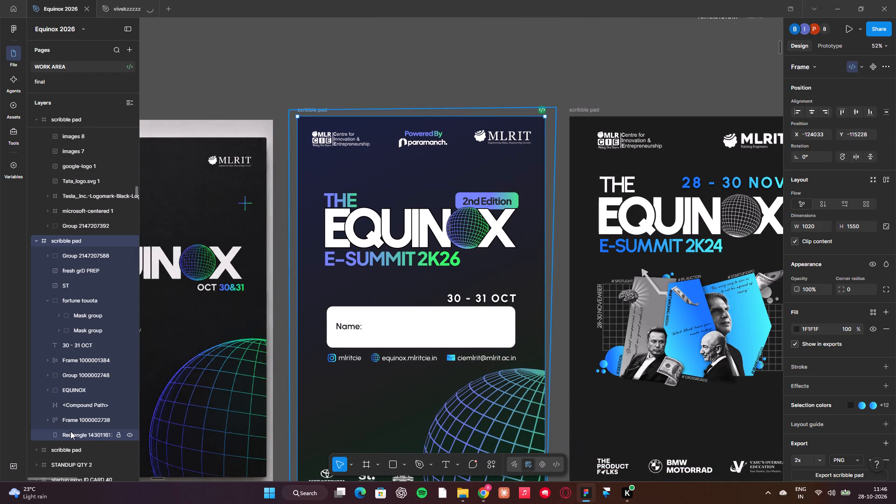
left_click(70, 431)
key("Delete")
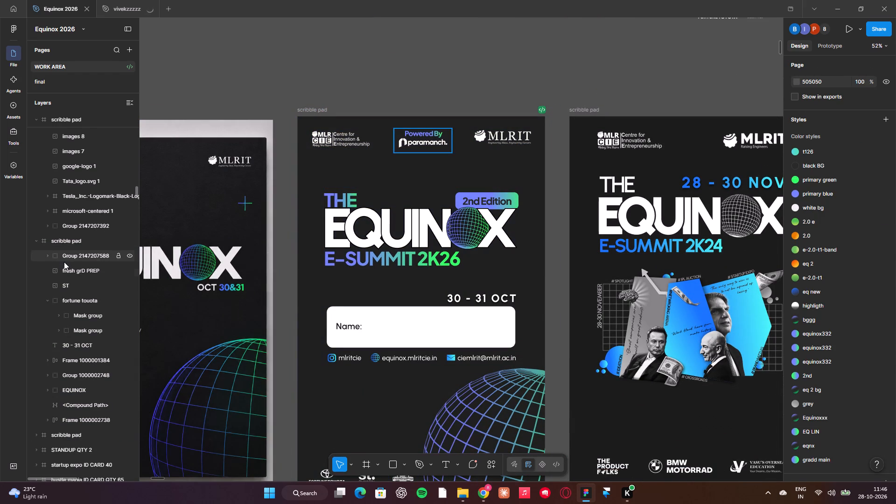
left_click(308, 82)
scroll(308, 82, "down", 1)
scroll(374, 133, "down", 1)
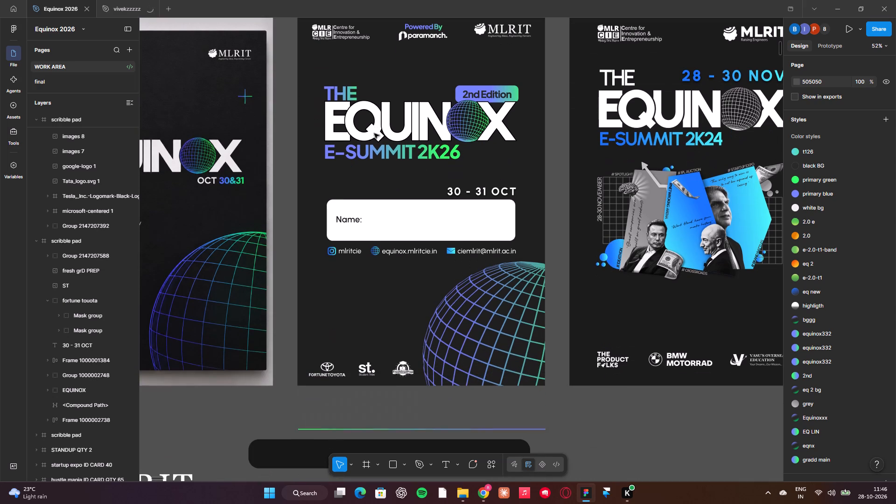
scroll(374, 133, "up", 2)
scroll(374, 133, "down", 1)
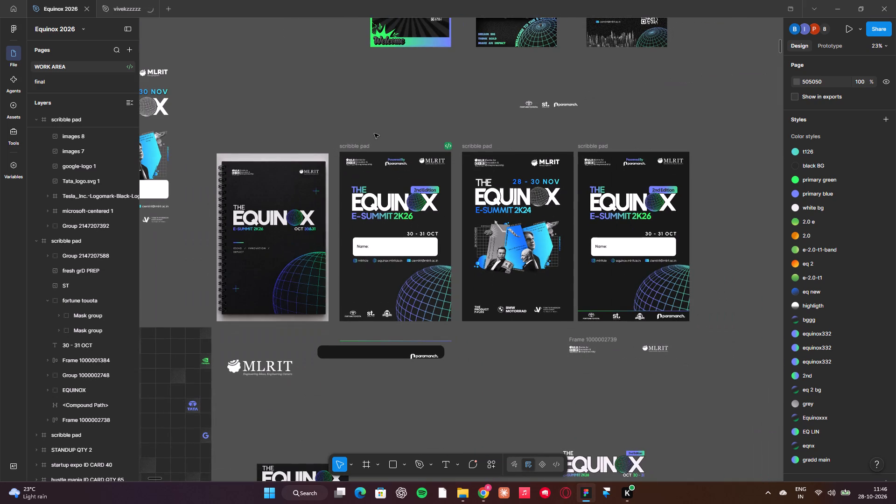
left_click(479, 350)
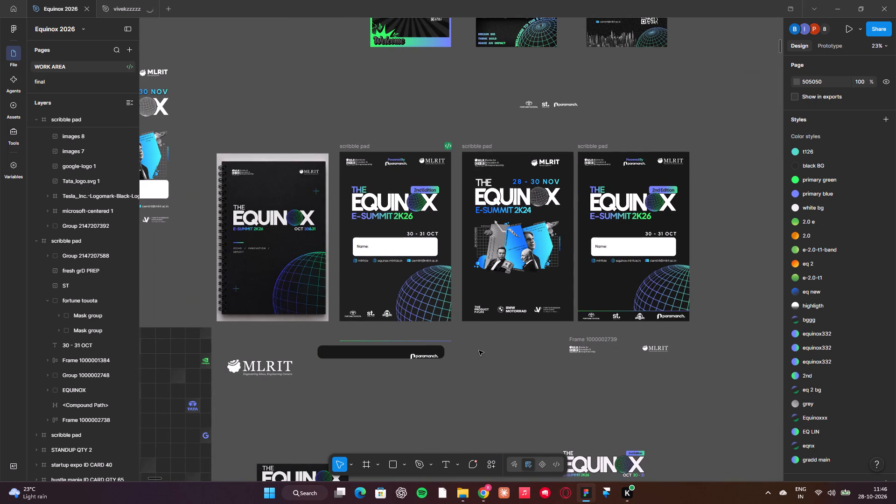